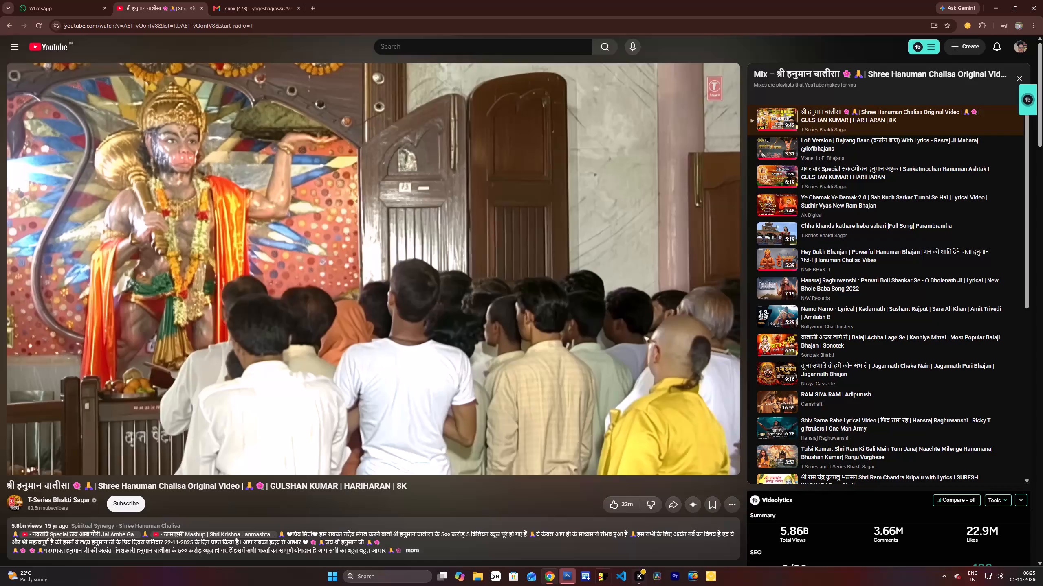
Switch to Photoshop and create a new white RGB document 132 inches wide and 24 inches high at 72 pixels/inch.
{"action": "left_click", "coordinate": [568, 580]}
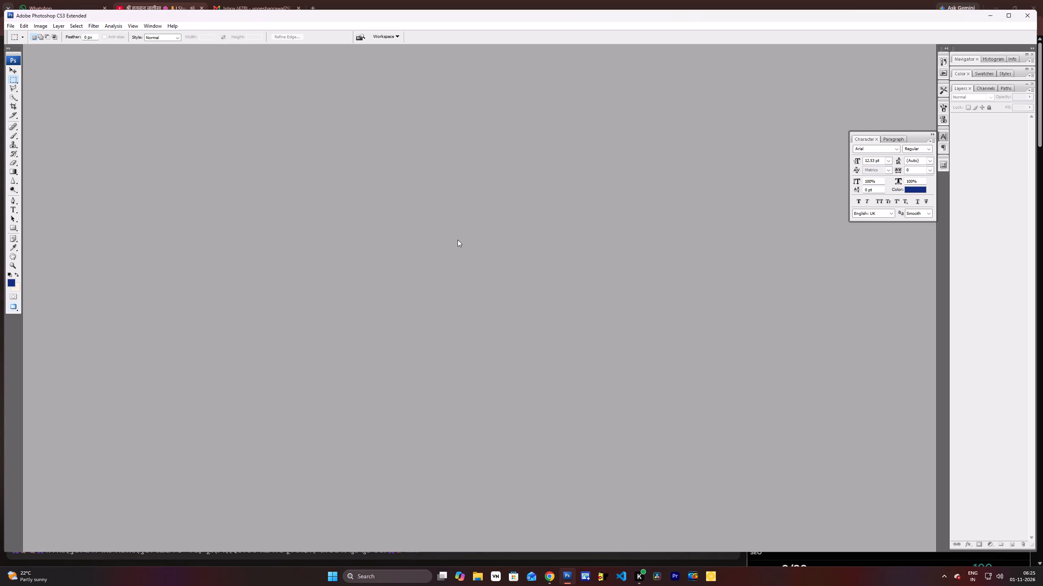
{"action": "key", "text": "ctrl+n"}
{"action": "left_click_drag", "start_coordinate": [501, 199], "coordinate": [497, 199]}
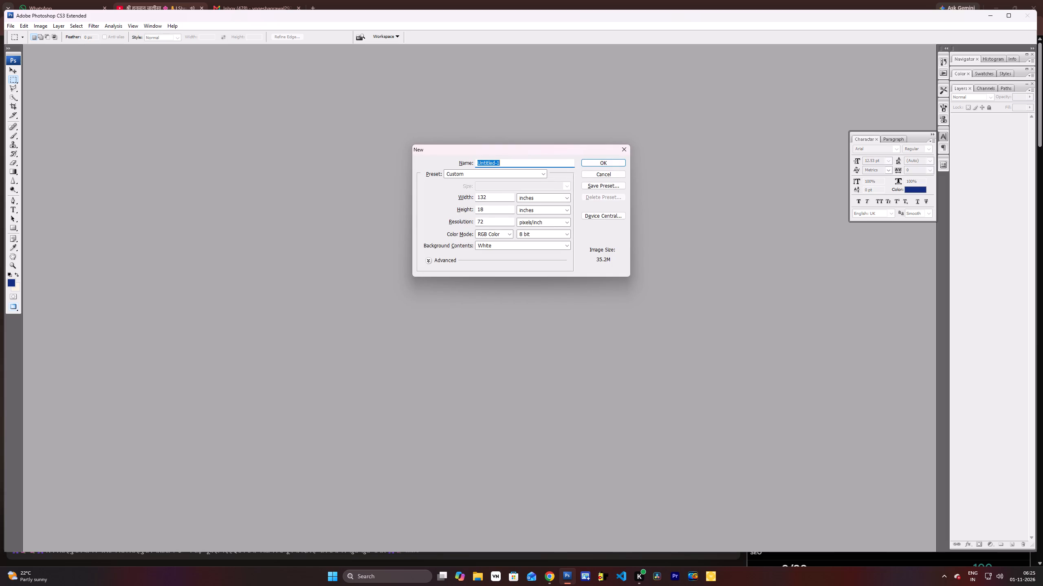
{"action": "left_click_drag", "start_coordinate": [497, 199], "coordinate": [475, 196]}
{"action": "left_click_drag", "start_coordinate": [491, 209], "coordinate": [487, 209]}
{"action": "left_click_drag", "start_coordinate": [487, 209], "coordinate": [466, 209]}
{"action": "type", "text": "13"}
{"action": "key", "text": "BackSpace"}
{"action": "key", "text": "BackSpace"}
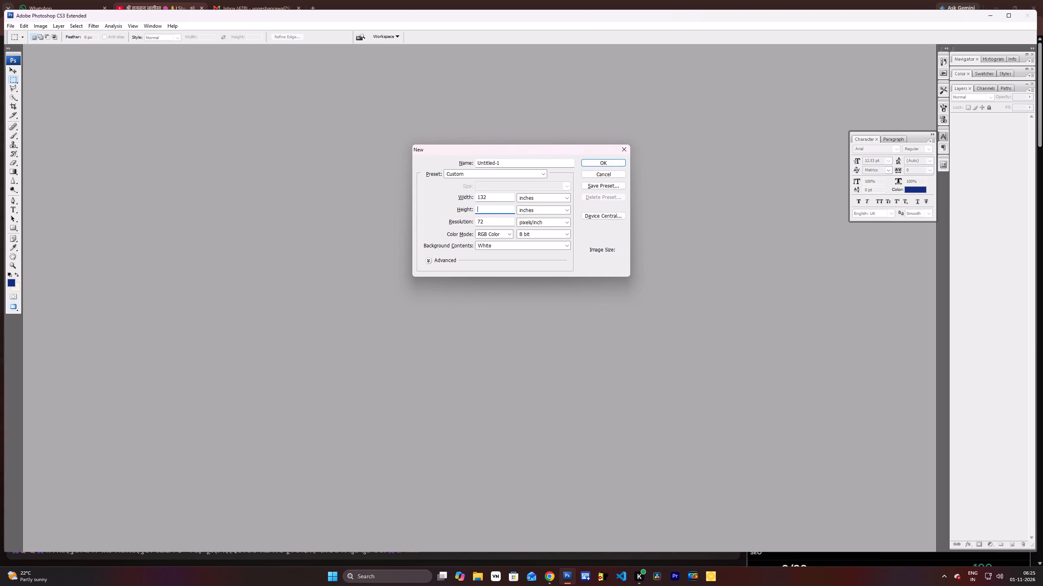
{"action": "type", "text": "24"}
{"action": "key", "text": "Return"}
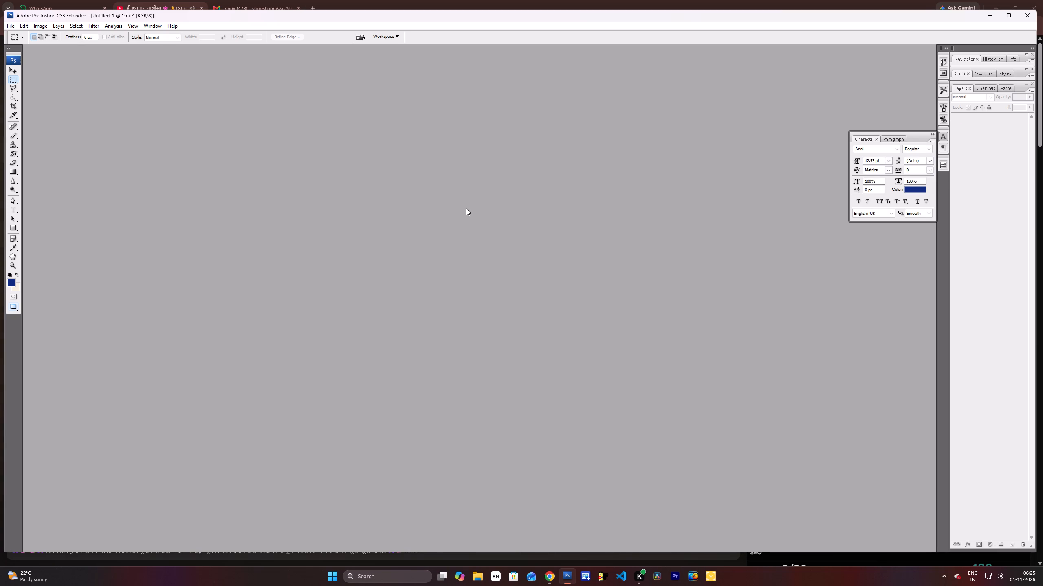
{"action": "key", "text": "v"}
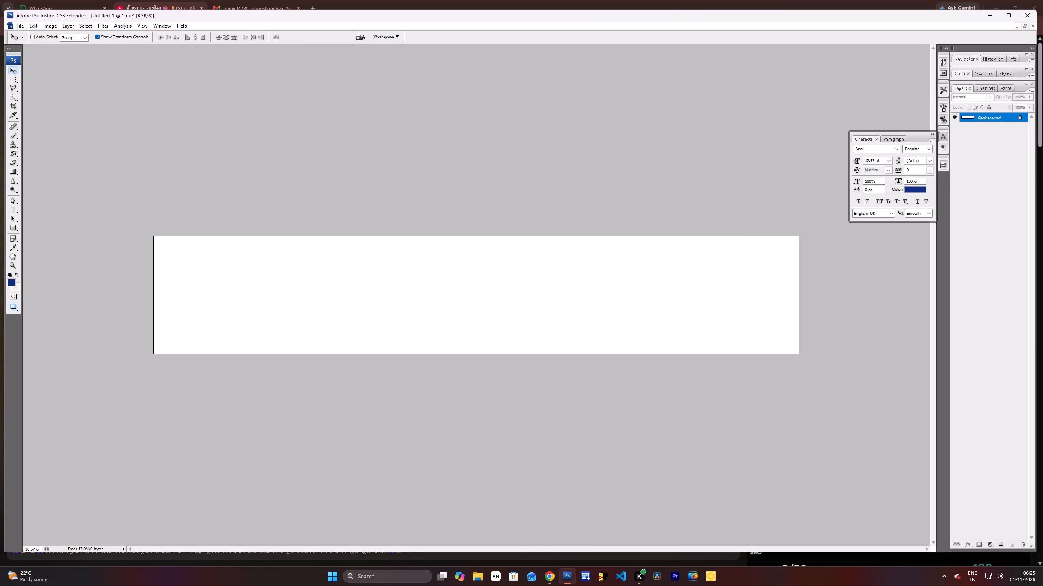
Open the CSC BRANDING PDF file from the Downloads folder in Photoshop.
{"action": "left_click", "coordinate": [480, 577]}
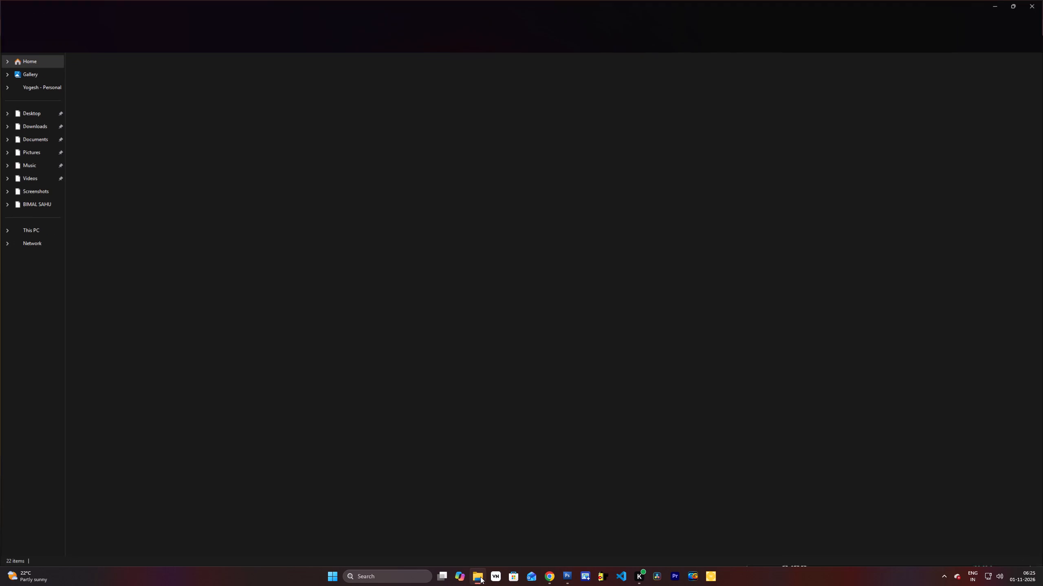
{"action": "left_click", "coordinate": [33, 127]}
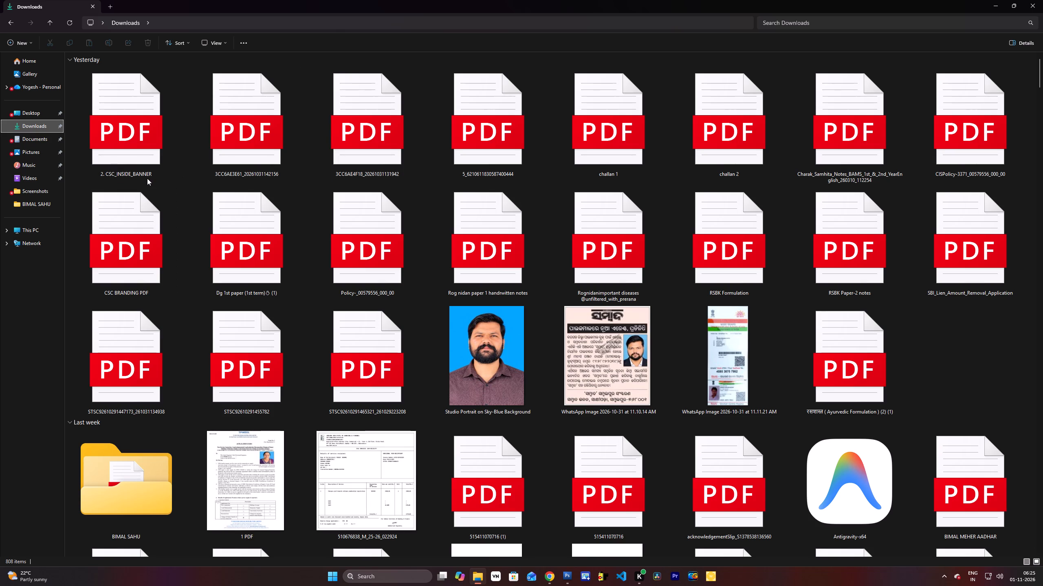
{"action": "left_click", "coordinate": [156, 252]}
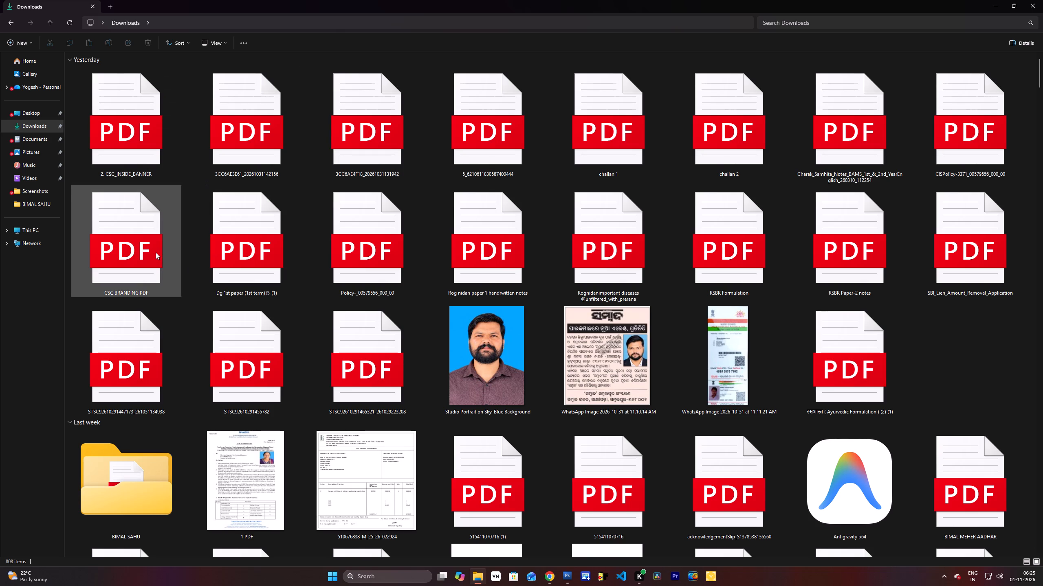
{"action": "right_click", "coordinate": [154, 247]}
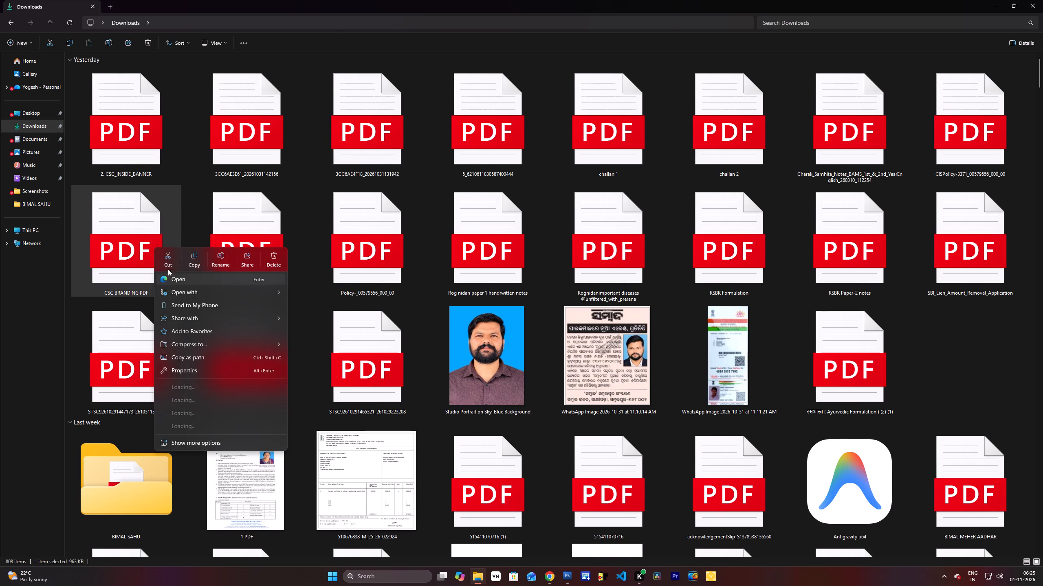
{"action": "left_click", "coordinate": [192, 293]}
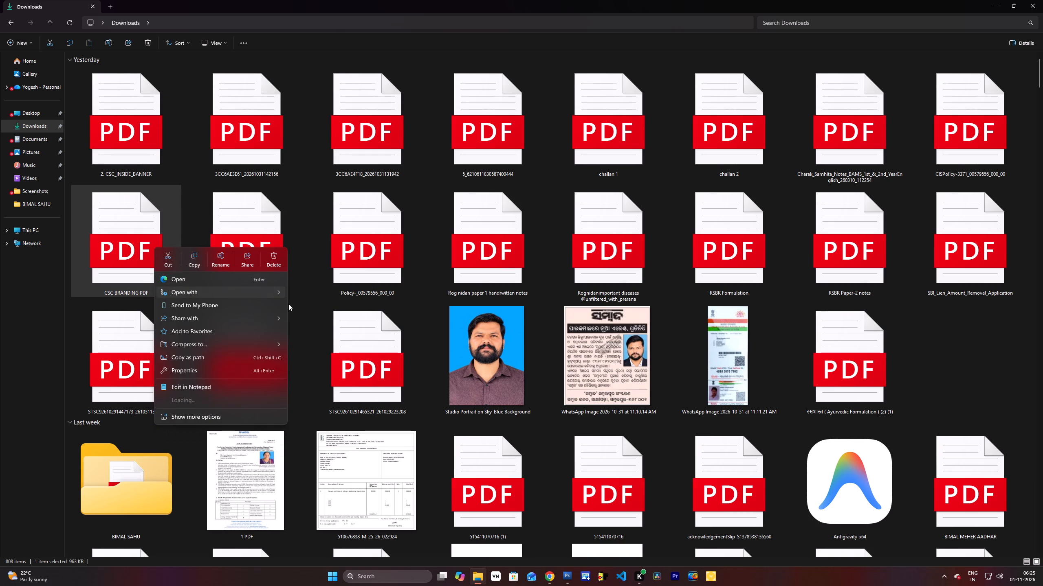
{"action": "left_click", "coordinate": [266, 294]}
{"action": "left_click", "coordinate": [319, 309]}
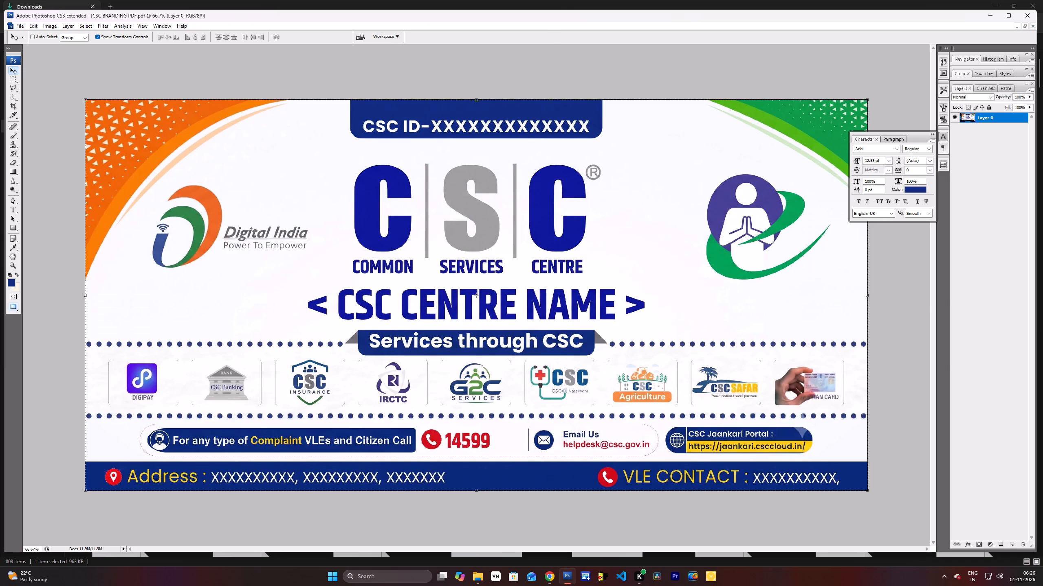
Paint out the X placeholder characters after "Address :" in the bottom band with the dark blue Brush, raising its hardness for clean coverage.
{"action": "scroll", "coordinate": [530, 121], "scroll_direction": "up", "scroll_amount": 2}
{"action": "scroll", "coordinate": [252, 515], "scroll_direction": "up", "scroll_amount": 2}
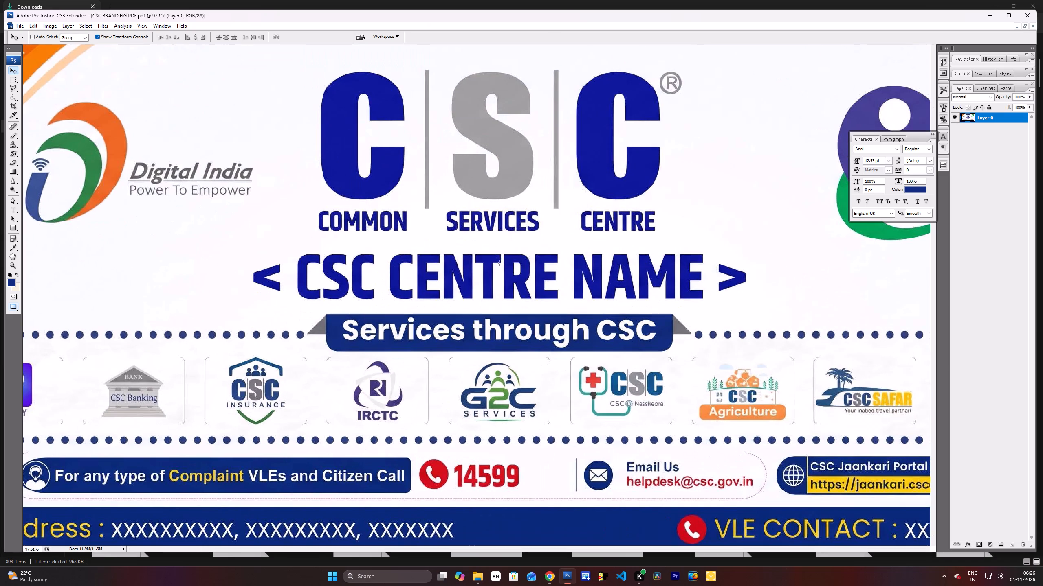
{"action": "key", "text": "space"}
{"action": "key", "text": "space"}
{"action": "key", "text": "space"}
{"action": "key", "text": "space"}
{"action": "key", "text": "space"}
{"action": "key", "text": "space"}
{"action": "key", "text": "space"}
{"action": "key", "text": "space"}
{"action": "key", "text": "space"}
{"action": "key", "text": "space"}
{"action": "key", "text": "space"}
{"action": "key", "text": "space"}
{"action": "left_click_drag", "start_coordinate": [284, 511], "coordinate": [296, 424]}
{"action": "key", "text": "b"}
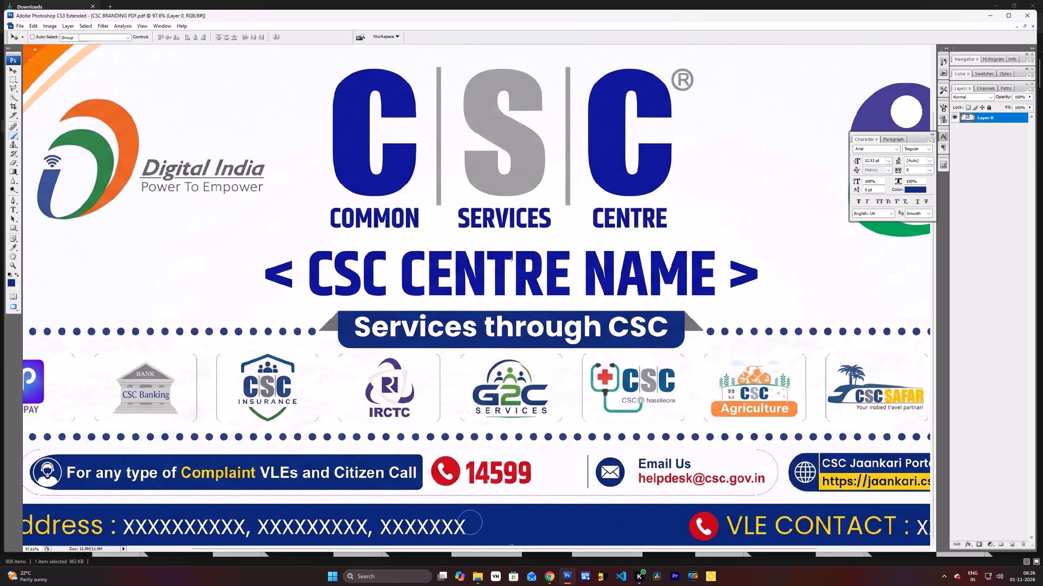
{"action": "left_click", "coordinate": [495, 525], "text": "alt"}
{"action": "left_click_drag", "start_coordinate": [468, 527], "coordinate": [442, 524]}
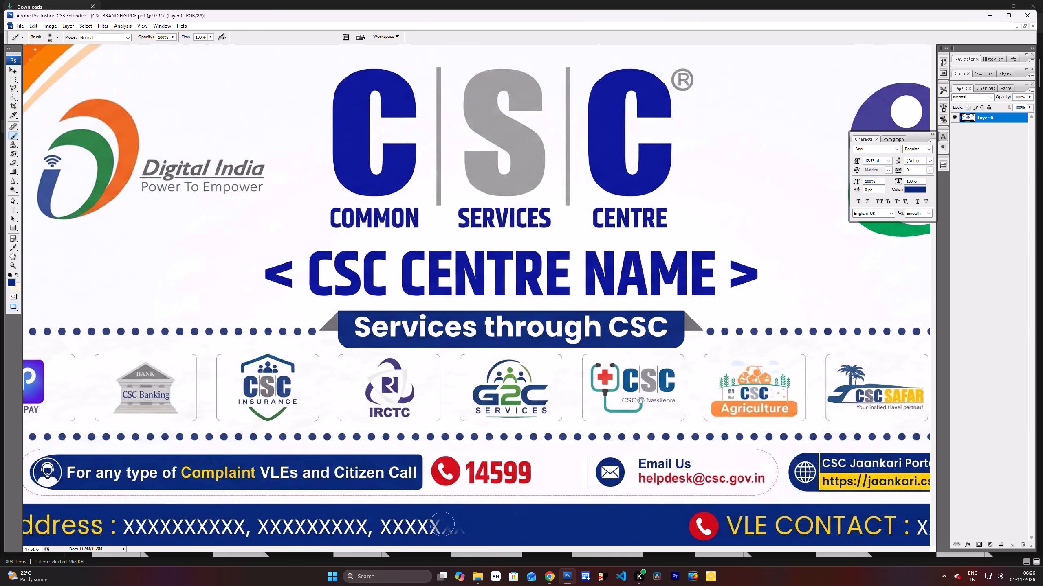
{"action": "left_click_drag", "start_coordinate": [442, 524], "coordinate": [181, 525]}
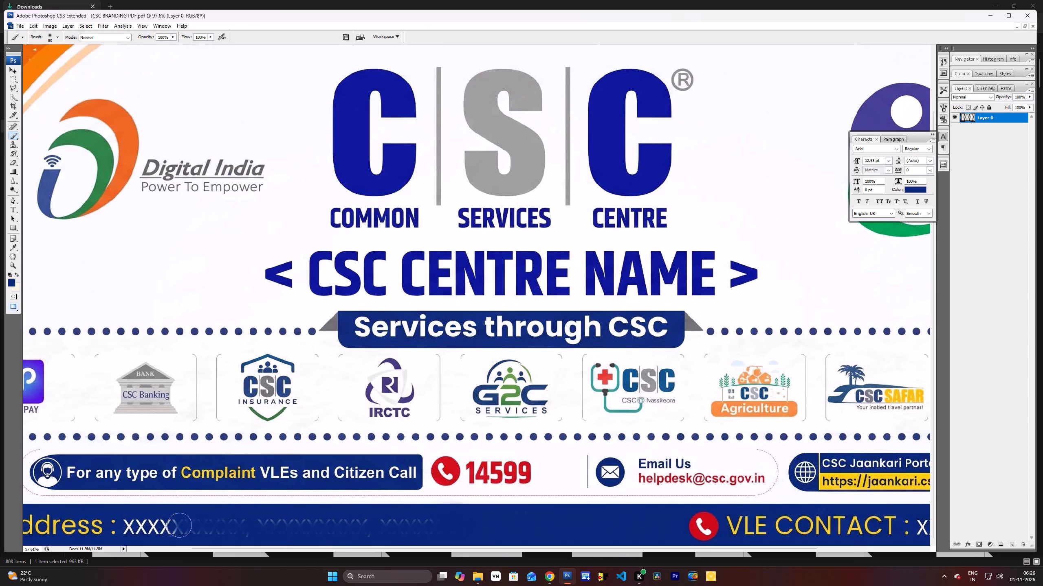
{"action": "right_click", "coordinate": [179, 525]}
{"action": "left_click", "coordinate": [245, 493]}
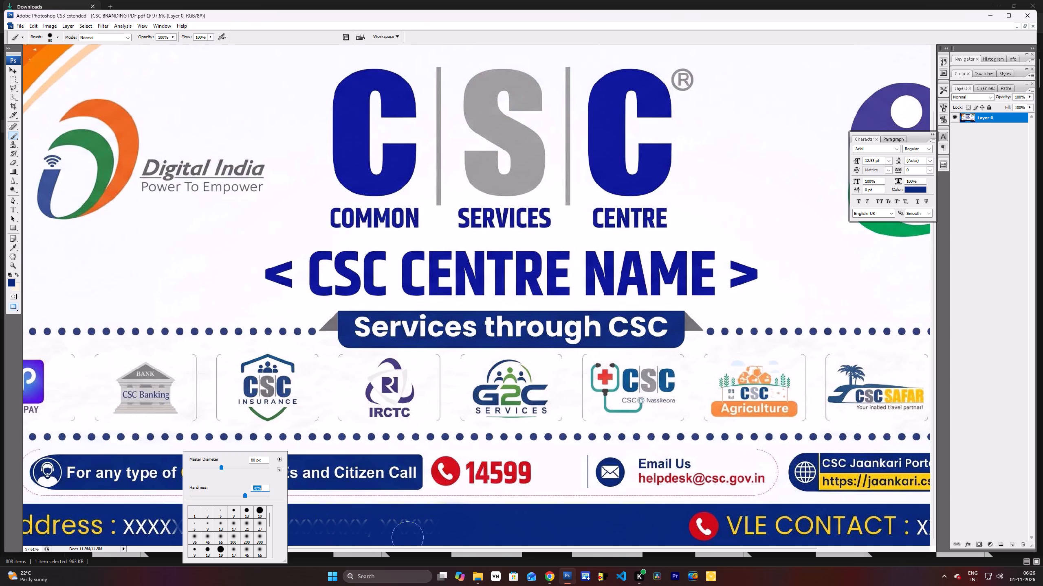
{"action": "left_click_drag", "start_coordinate": [456, 530], "coordinate": [250, 520]}
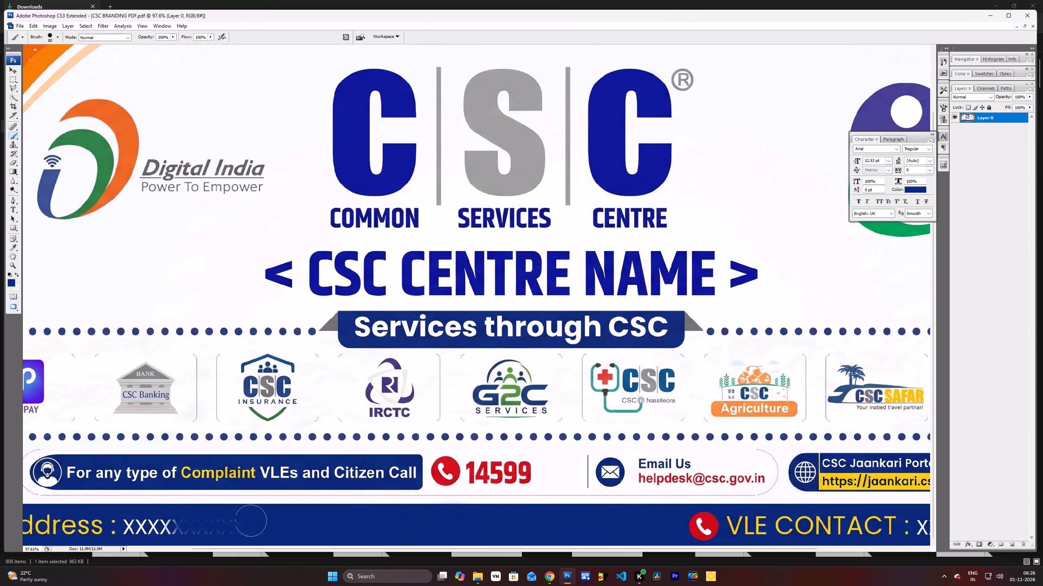
{"action": "left_click_drag", "start_coordinate": [250, 520], "coordinate": [136, 525]}
{"action": "left_click", "coordinate": [133, 525]}
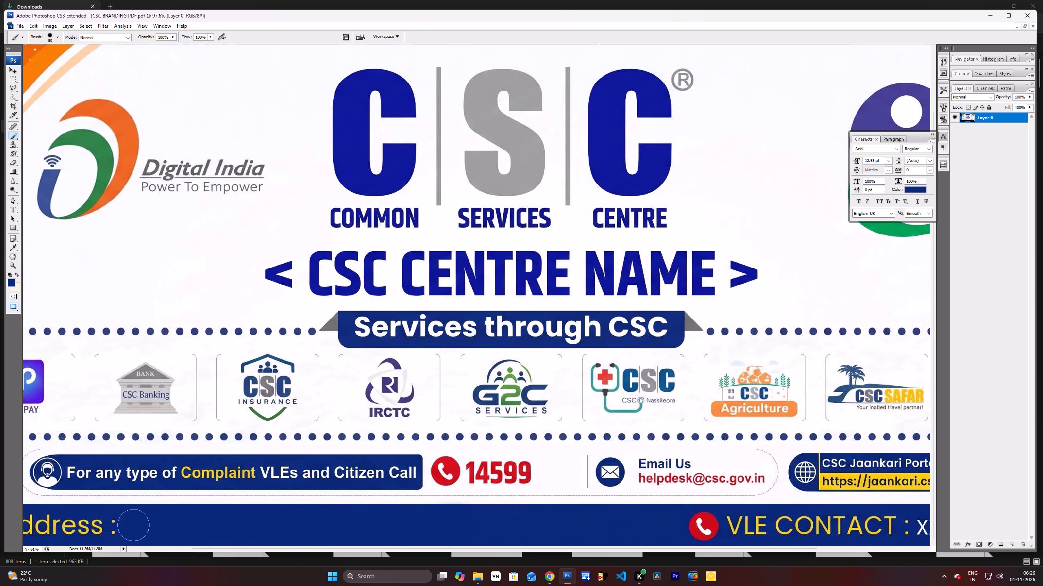
{"action": "left_click", "coordinate": [250, 529]}
{"action": "left_click_drag", "start_coordinate": [251, 529], "coordinate": [461, 540]}
{"action": "left_click_drag", "start_coordinate": [493, 526], "coordinate": [460, 524]}
{"action": "left_click_drag", "start_coordinate": [460, 524], "coordinate": [312, 529]}
Add a 200 pt Arial text line containing the centre's address on the banner.
{"action": "key", "text": "t"}
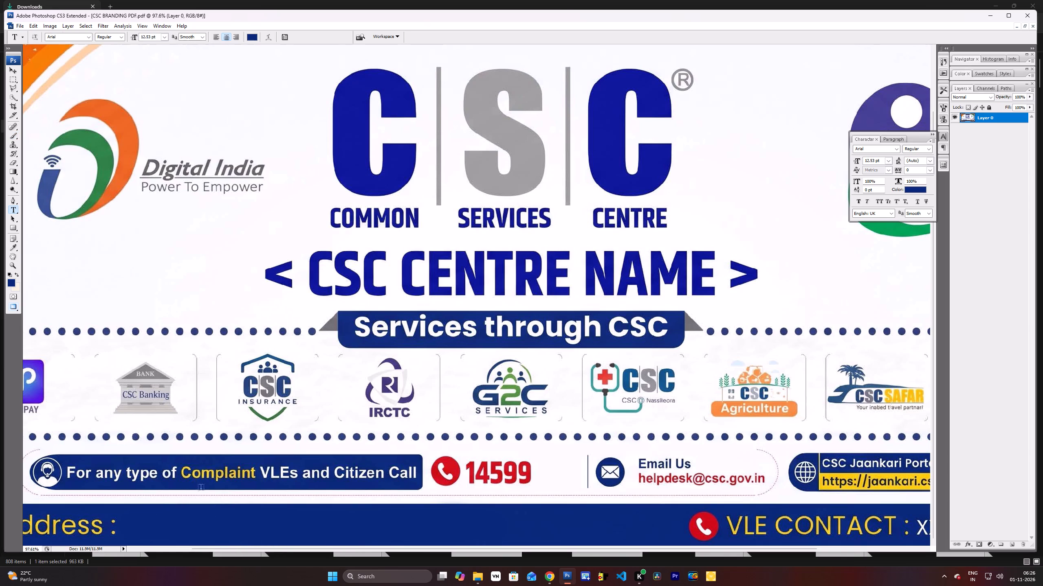
{"action": "left_click", "coordinate": [180, 302]}
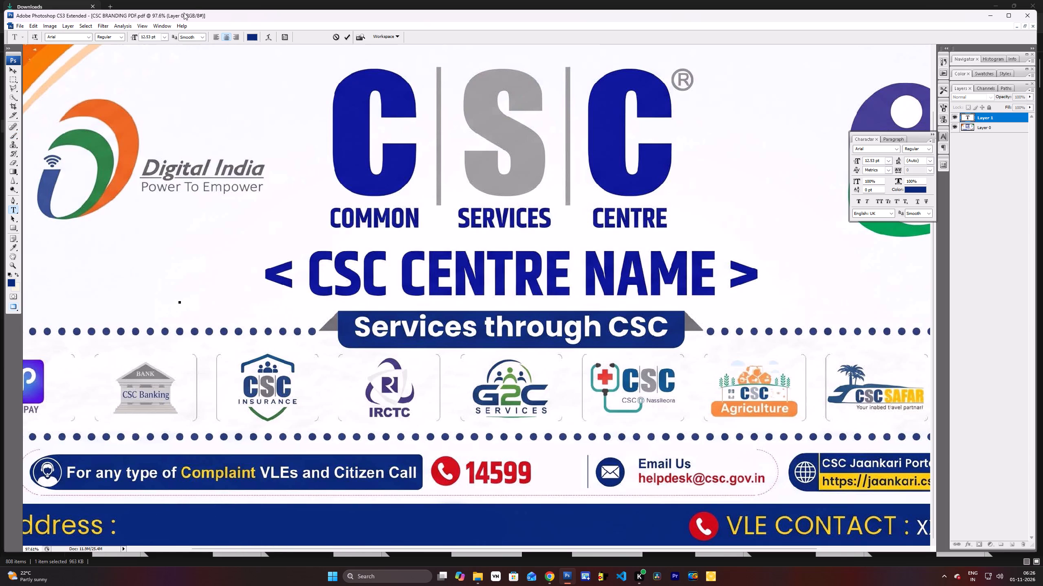
{"action": "left_click_drag", "start_coordinate": [158, 34], "coordinate": [7, 70]}
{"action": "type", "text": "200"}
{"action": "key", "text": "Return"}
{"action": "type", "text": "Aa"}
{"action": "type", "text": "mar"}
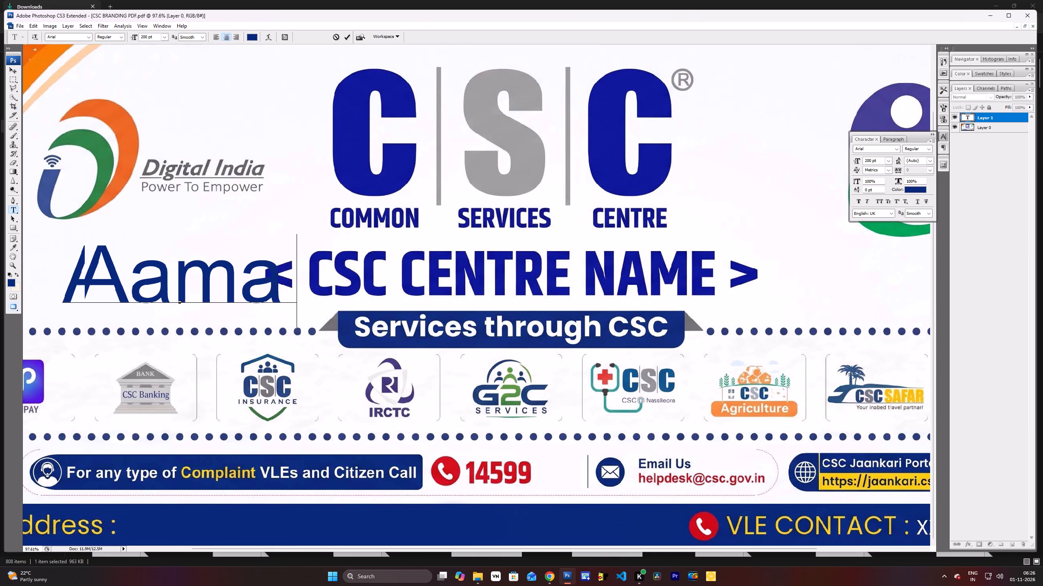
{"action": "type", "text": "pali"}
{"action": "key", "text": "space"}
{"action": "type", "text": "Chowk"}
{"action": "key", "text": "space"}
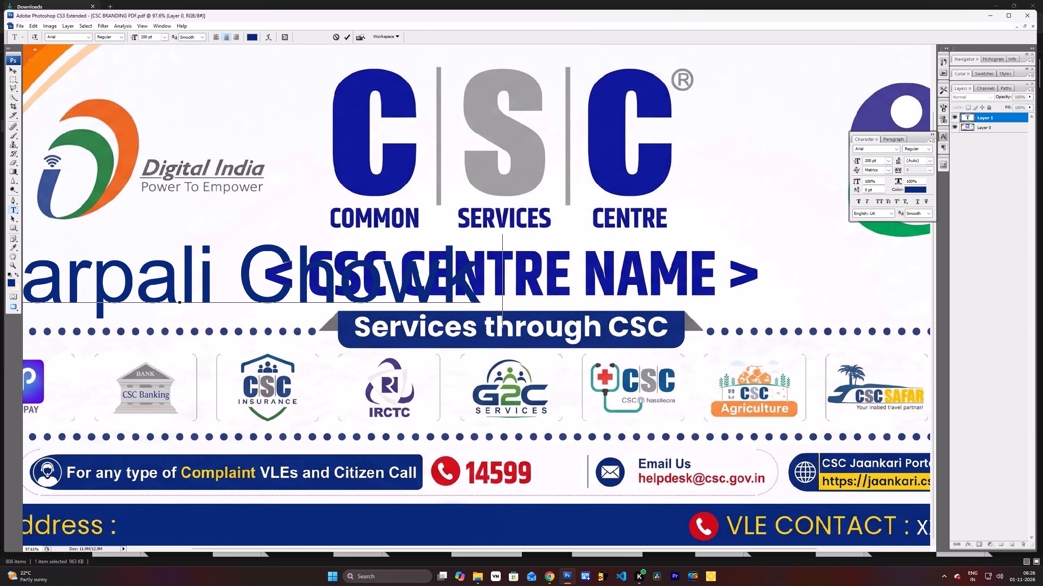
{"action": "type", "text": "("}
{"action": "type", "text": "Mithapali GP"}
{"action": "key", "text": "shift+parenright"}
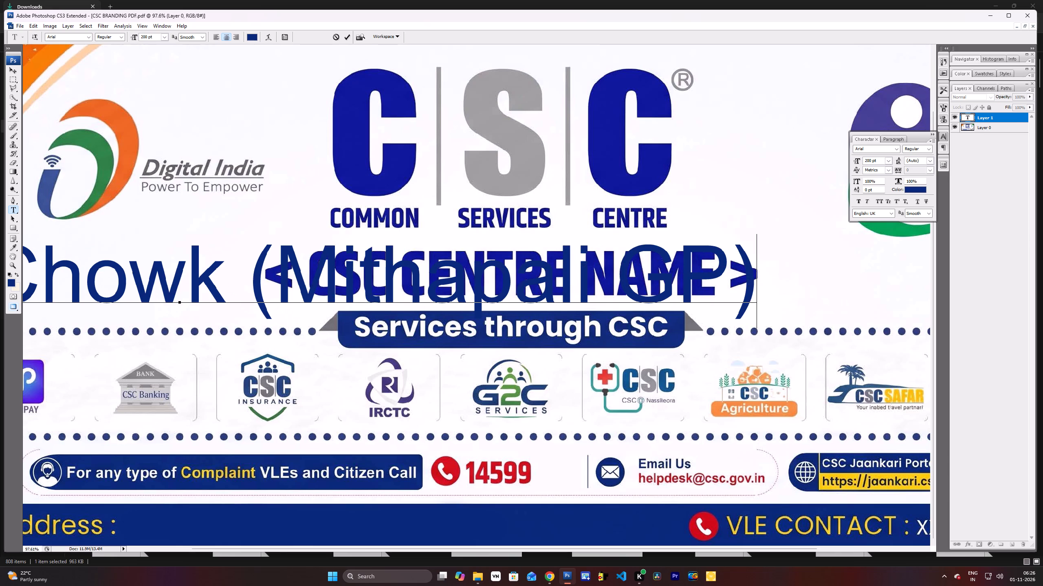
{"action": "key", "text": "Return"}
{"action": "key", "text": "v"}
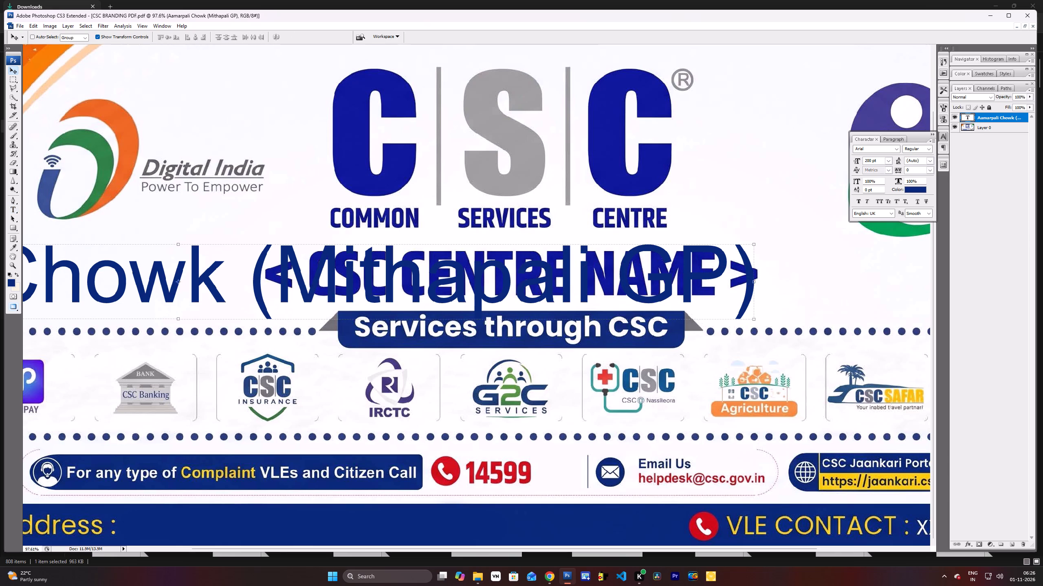
Scale the address text proportionally to about 50% and move it down over the helpline strip above the bottom band.
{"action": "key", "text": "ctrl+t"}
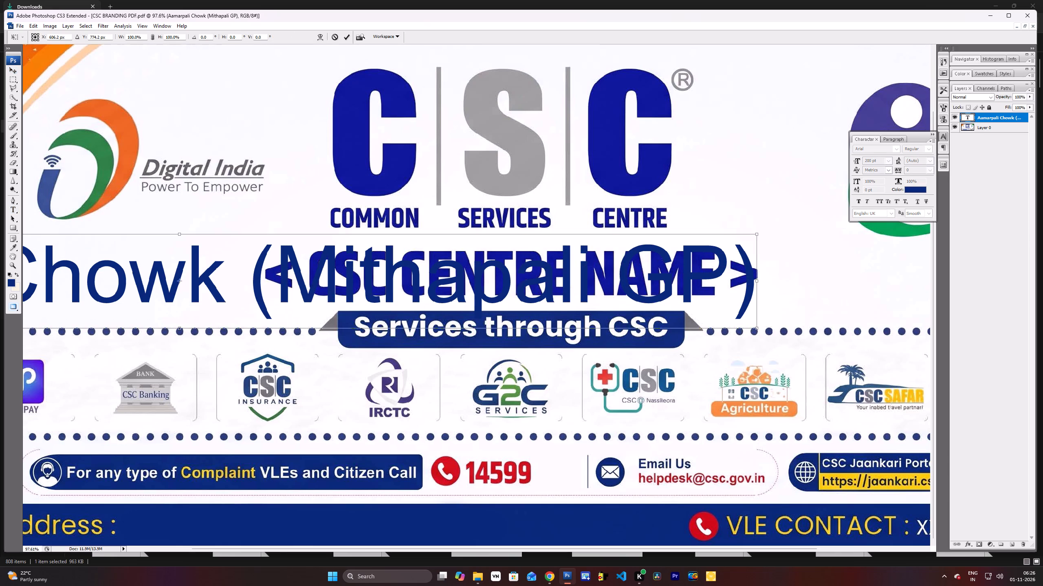
{"action": "left_click_drag", "start_coordinate": [759, 332], "coordinate": [183, 292], "text": "shift"}
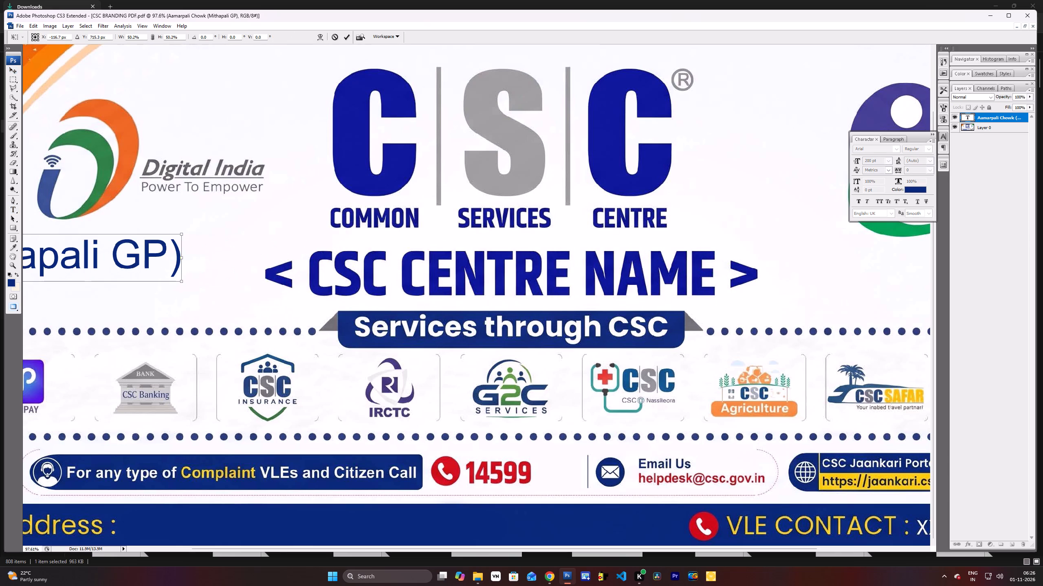
{"action": "key", "text": "Return"}
{"action": "left_click_drag", "start_coordinate": [149, 253], "coordinate": [676, 447]}
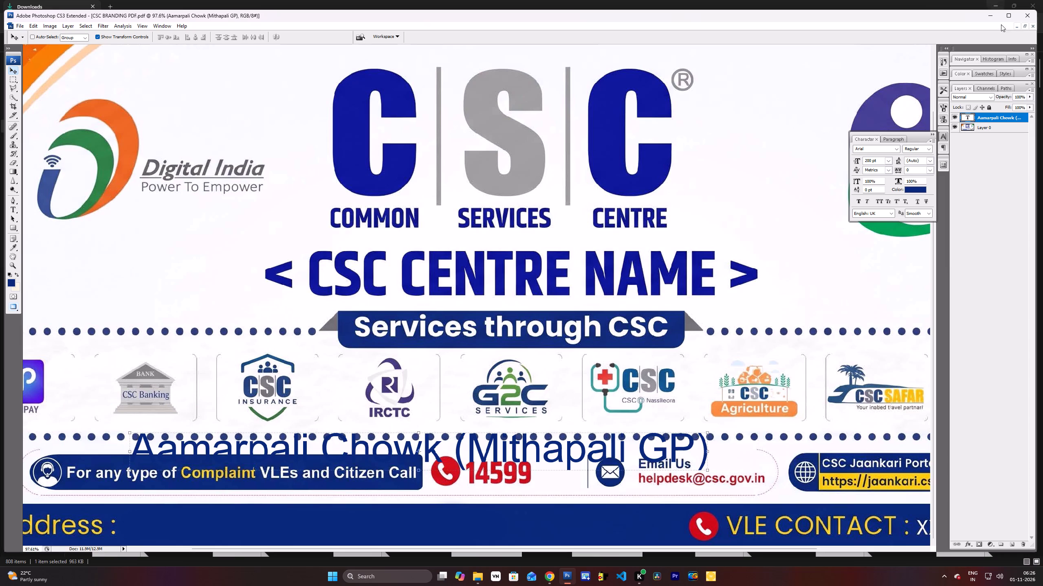
Set the address text's font style to Bold.
{"action": "left_click", "coordinate": [931, 148]}
{"action": "left_click", "coordinate": [924, 203]}
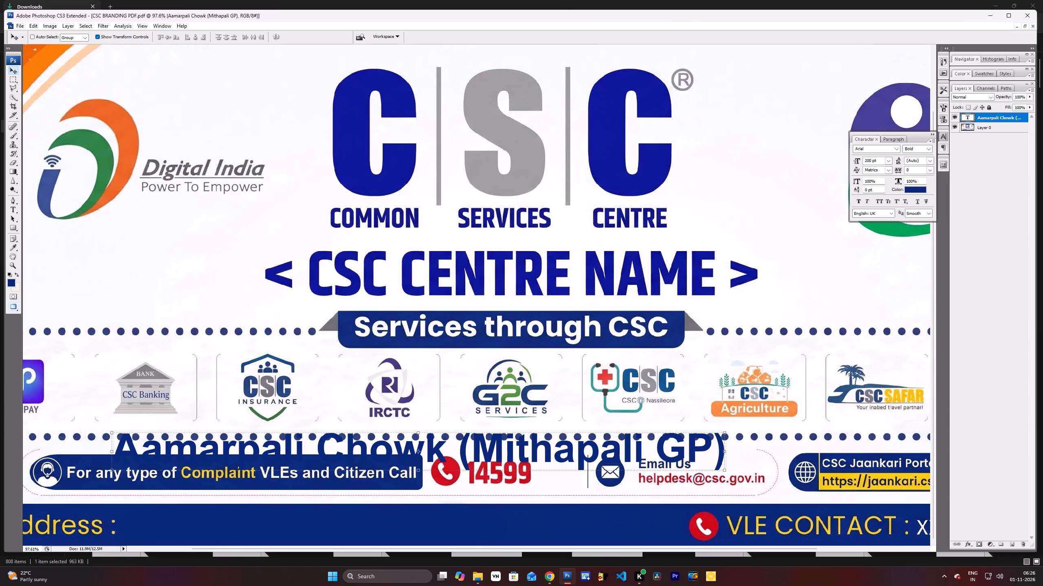
Shrink the bold address text further and place it on the dark blue bottom band just after "Address :".
{"action": "left_click_drag", "start_coordinate": [728, 473], "coordinate": [570, 454], "text": "shift"}
{"action": "key", "text": "Return"}
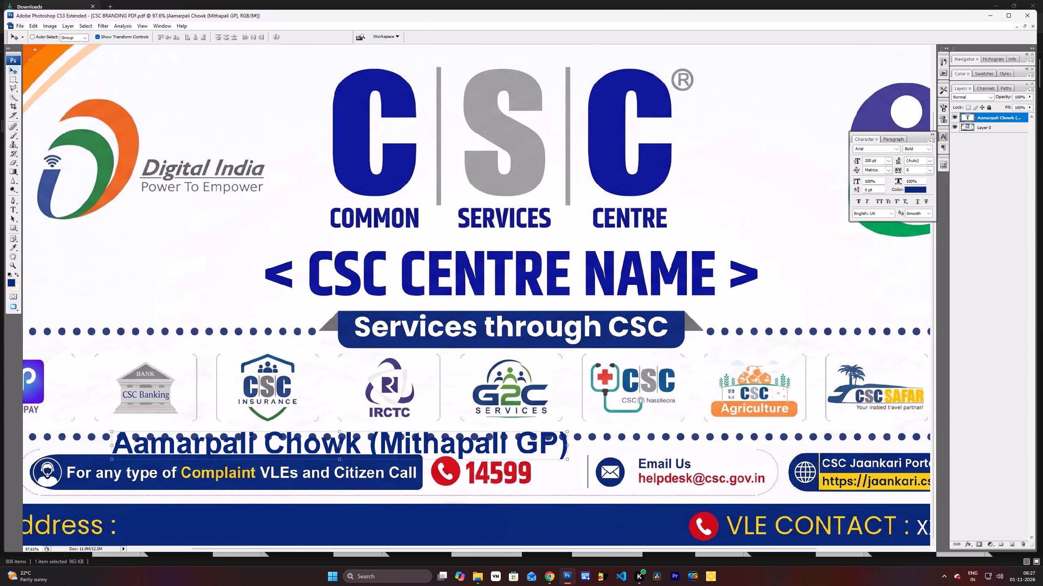
{"action": "left_click_drag", "start_coordinate": [391, 444], "coordinate": [409, 521]}
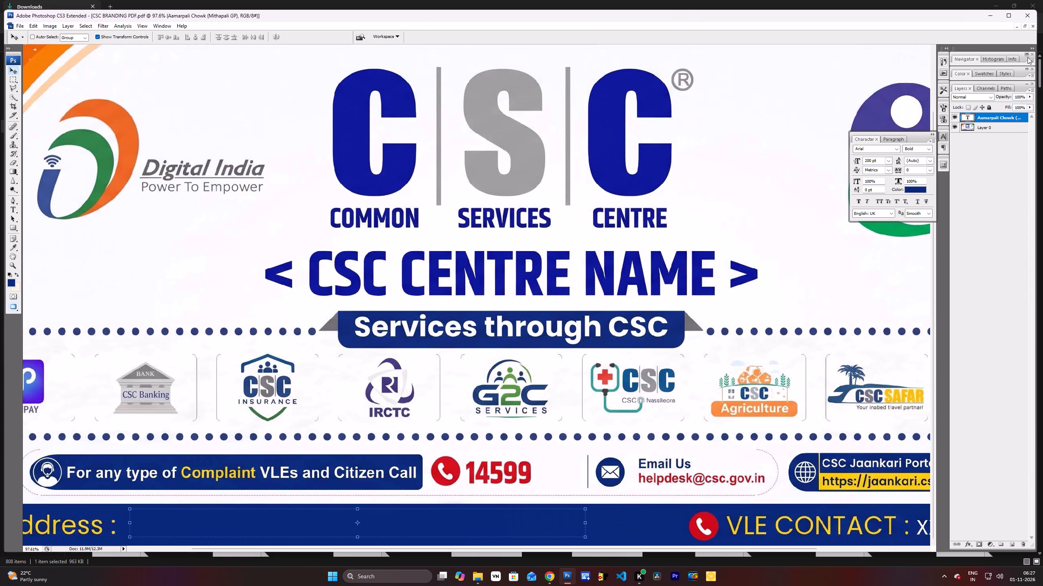
Apply a white Color Overlay to the address text layer and nudge the text slightly down on the bottom band.
{"action": "double_click", "coordinate": [1023, 118]}
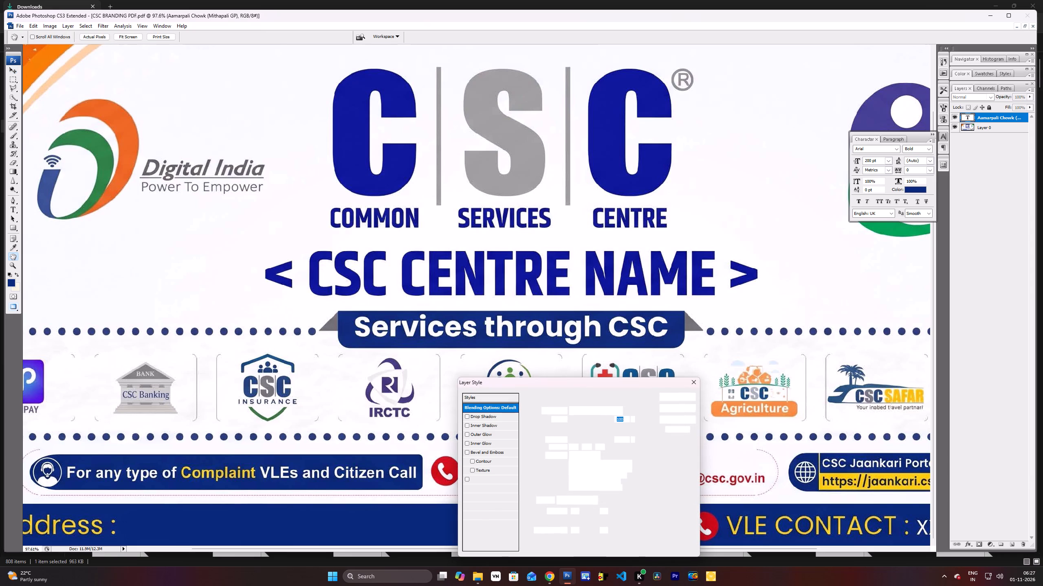
{"action": "left_click", "coordinate": [489, 486]}
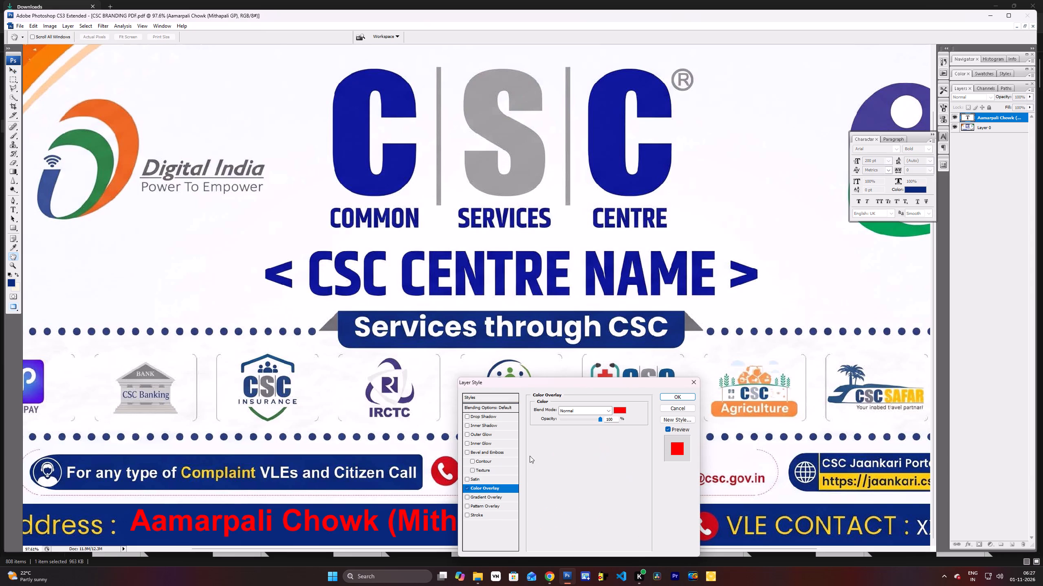
{"action": "left_click", "coordinate": [621, 409]}
{"action": "left_click", "coordinate": [166, 298]}
{"action": "key", "text": "Return"}
{"action": "key", "text": "Return"}
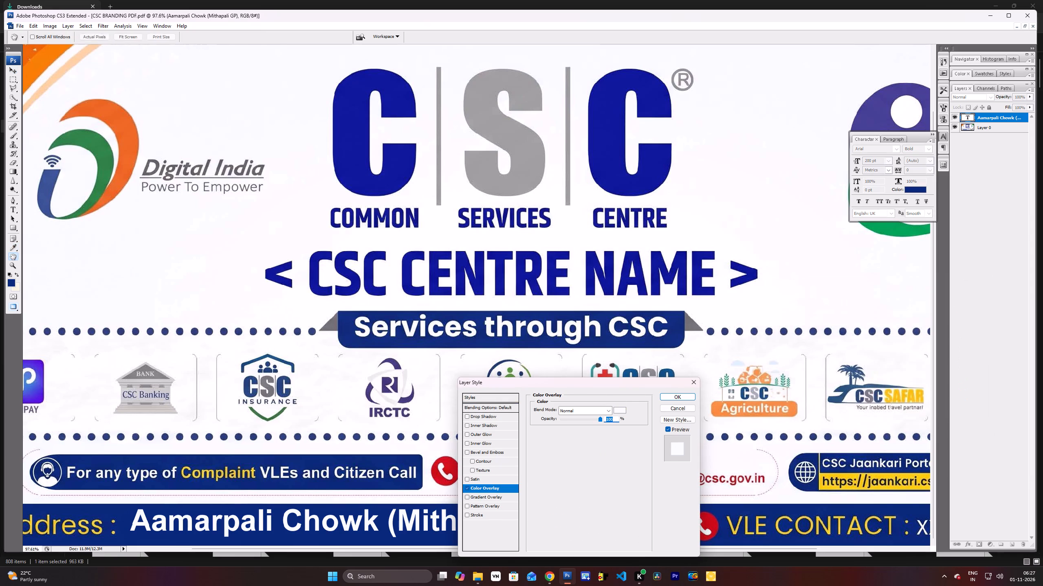
{"action": "left_click_drag", "start_coordinate": [411, 516], "coordinate": [409, 520]}
Brush over the placeholder X's after "VLE CONTACT :" on Layer 0 with the band's dark blue.
{"action": "key", "text": "space"}
{"action": "key", "text": "space"}
{"action": "key", "text": "space"}
{"action": "key", "text": "space"}
{"action": "key", "text": "space"}
{"action": "key", "text": "space"}
{"action": "key", "text": "space"}
{"action": "key", "text": "space"}
{"action": "key", "text": "space"}
{"action": "key", "text": "space"}
{"action": "key", "text": "space"}
{"action": "left_click_drag", "start_coordinate": [734, 481], "coordinate": [428, 446]}
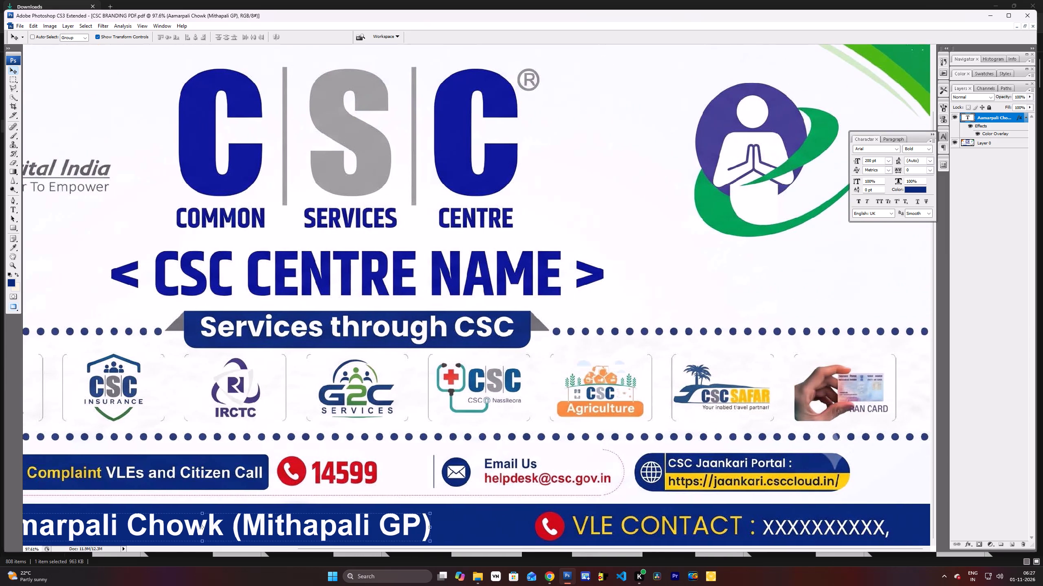
{"action": "left_click_drag", "start_coordinate": [428, 446], "coordinate": [391, 448]}
{"action": "right_click", "coordinate": [898, 532]}
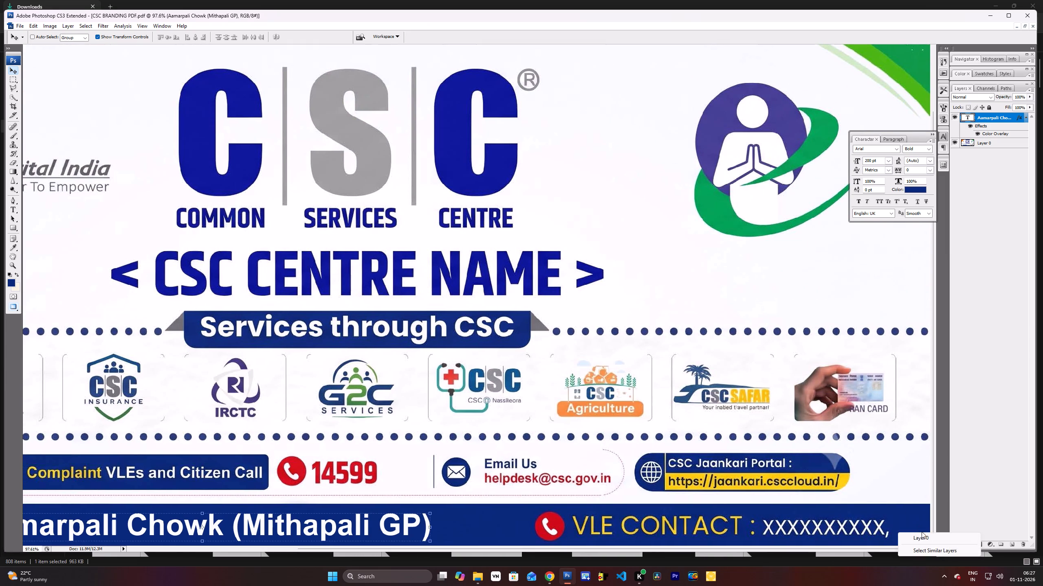
{"action": "left_click", "coordinate": [922, 534]}
{"action": "key", "text": "b"}
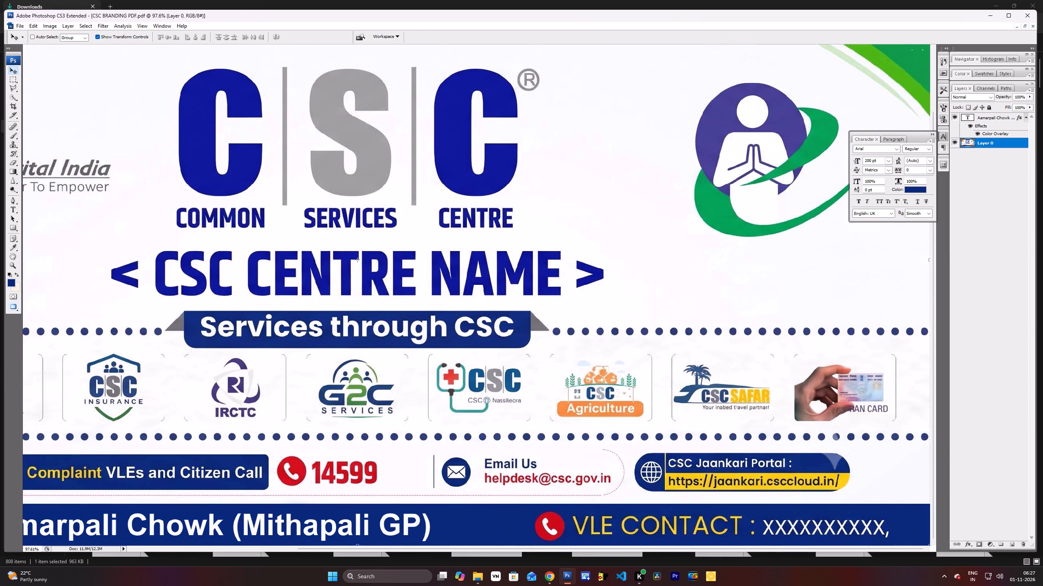
{"action": "left_click", "coordinate": [903, 527], "text": "alt"}
{"action": "left_click_drag", "start_coordinate": [902, 527], "coordinate": [864, 529]}
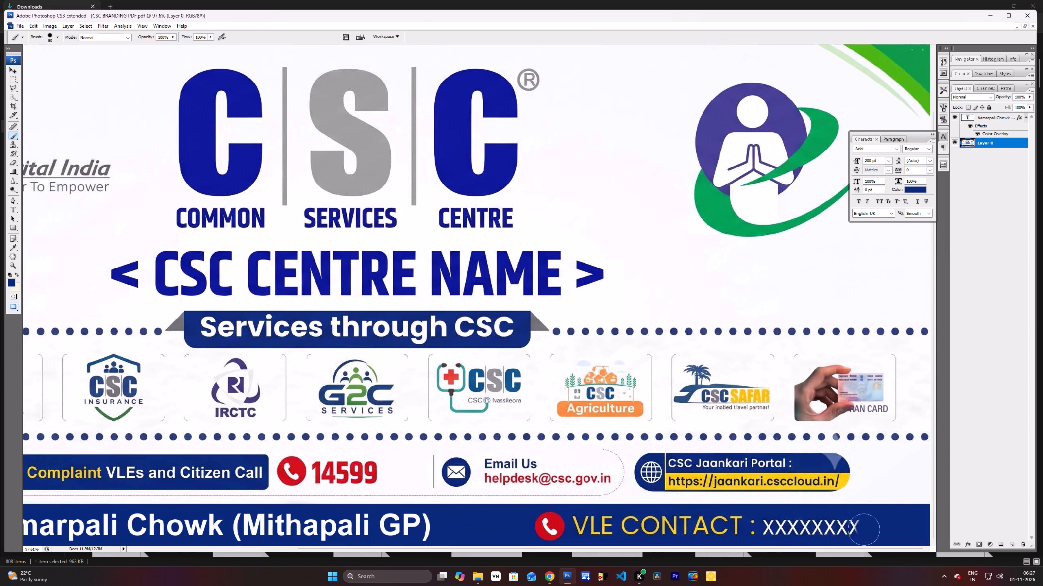
{"action": "left_click_drag", "start_coordinate": [864, 529], "coordinate": [774, 528]}
{"action": "left_click", "coordinate": [774, 528]}
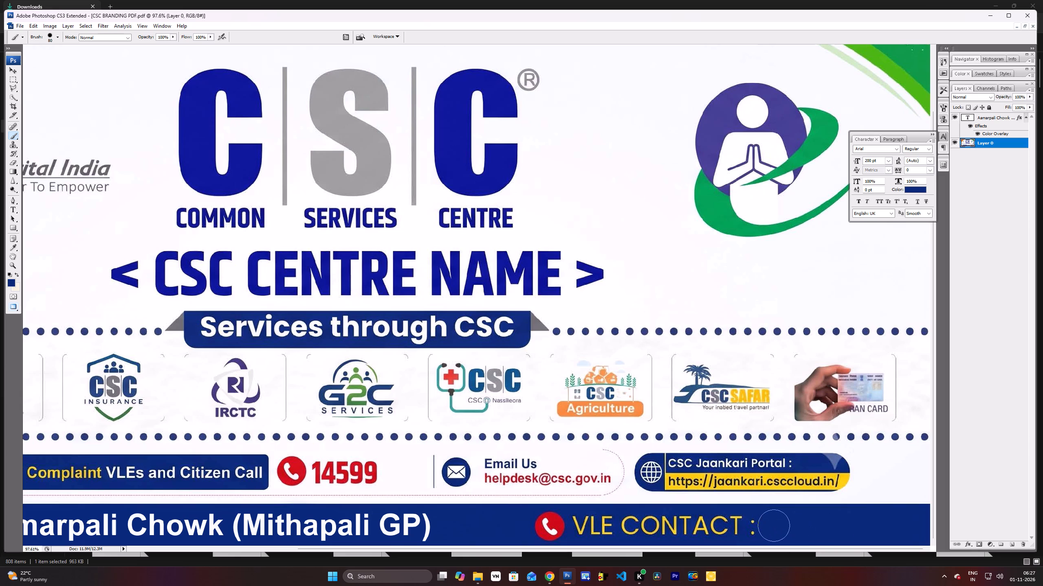
{"action": "left_click", "coordinate": [774, 525]}
Duplicate the white address text layer and move the copy along the bottom band over to the "VLE CONTACT :" area.
{"action": "key", "text": "v"}
{"action": "right_click", "coordinate": [392, 516]}
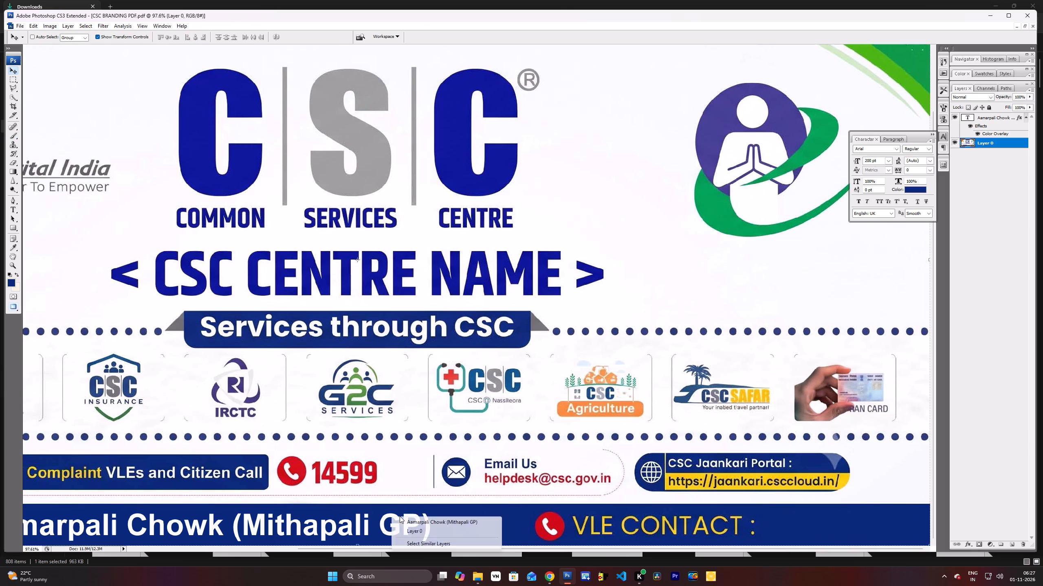
{"action": "left_click", "coordinate": [406, 519]}
{"action": "key", "text": "ctrl+j"}
{"action": "left_click_drag", "start_coordinate": [396, 531], "coordinate": [923, 514]}
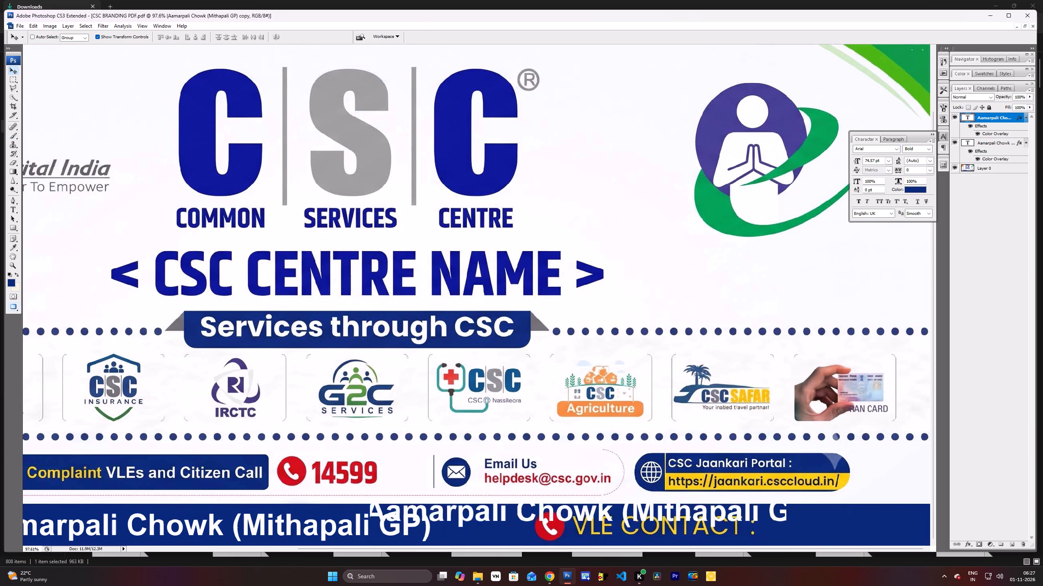
{"action": "left_click_drag", "start_coordinate": [923, 514], "coordinate": [938, 512]}
{"action": "left_click_drag", "start_coordinate": [274, 523], "coordinate": [628, 507]}
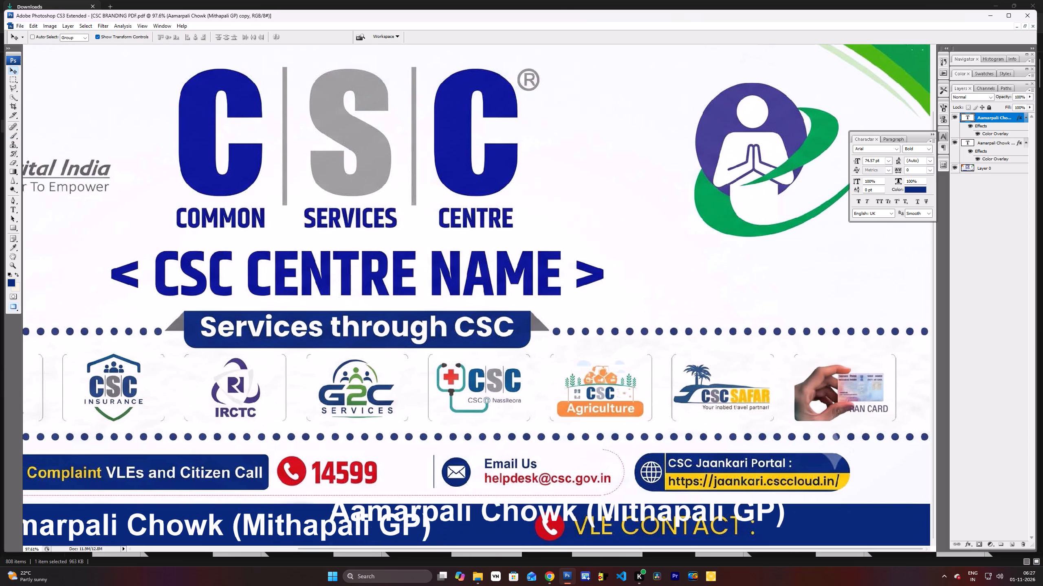
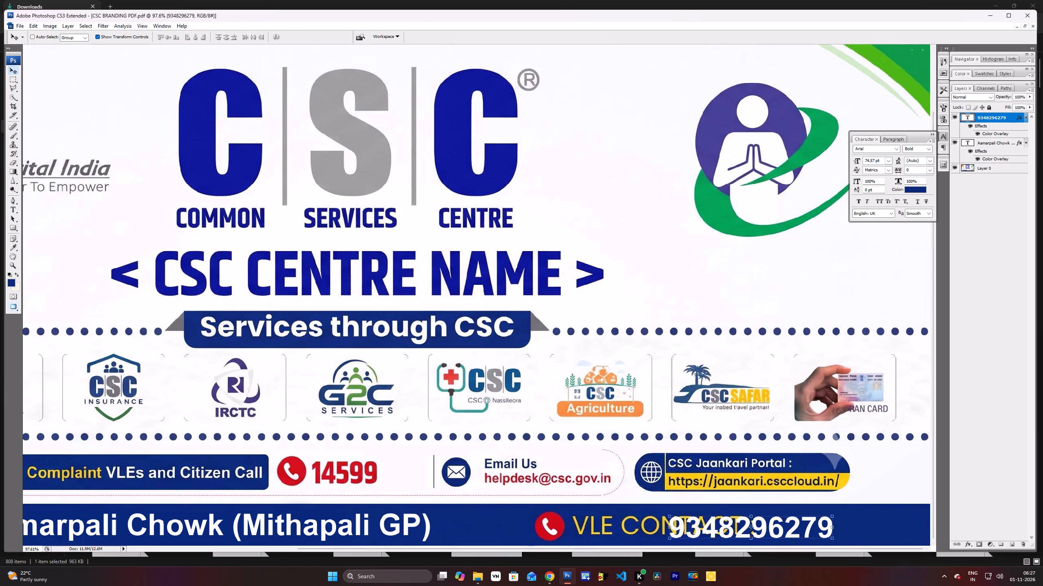
Move the white contact number text along the bottom band so it sits just after "VLE CONTACT :".
{"action": "left_click_drag", "start_coordinate": [706, 529], "coordinate": [801, 528]}
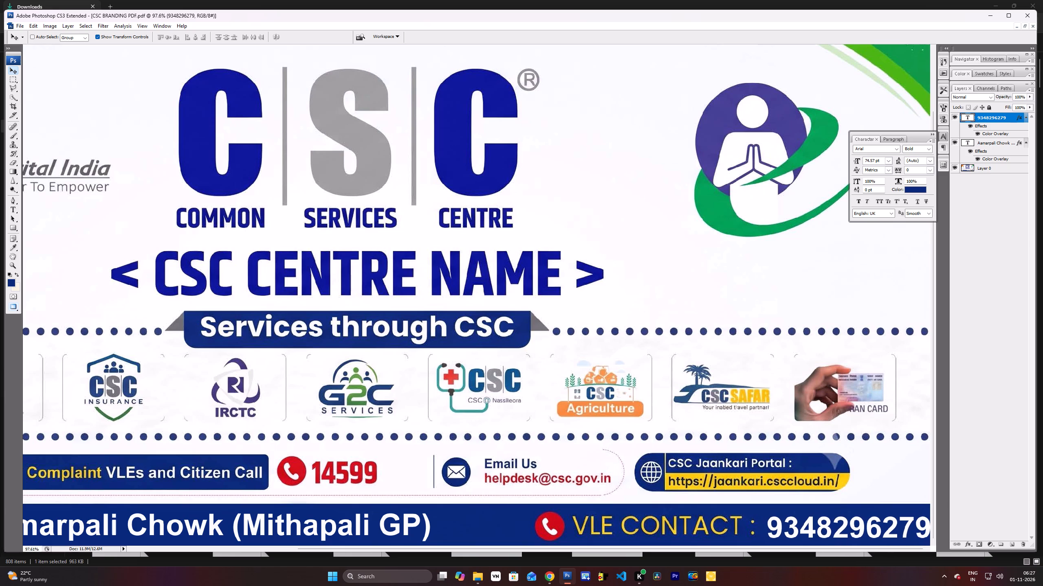
{"action": "left_click_drag", "start_coordinate": [801, 528], "coordinate": [801, 527]}
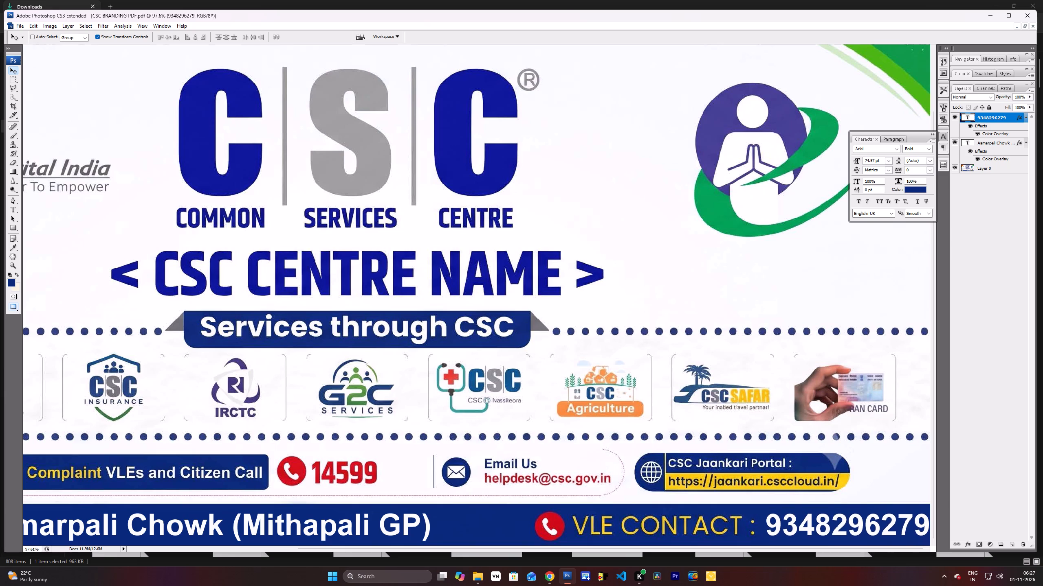
{"action": "left_click_drag", "start_coordinate": [801, 527], "coordinate": [801, 529]}
Scale the contact number text down slightly so it ends just inside the banner's edge on the bottom band.
{"action": "scroll", "coordinate": [780, 468], "scroll_direction": "down", "scroll_amount": 11}
{"action": "scroll", "coordinate": [777, 469], "scroll_direction": "up", "scroll_amount": 6}
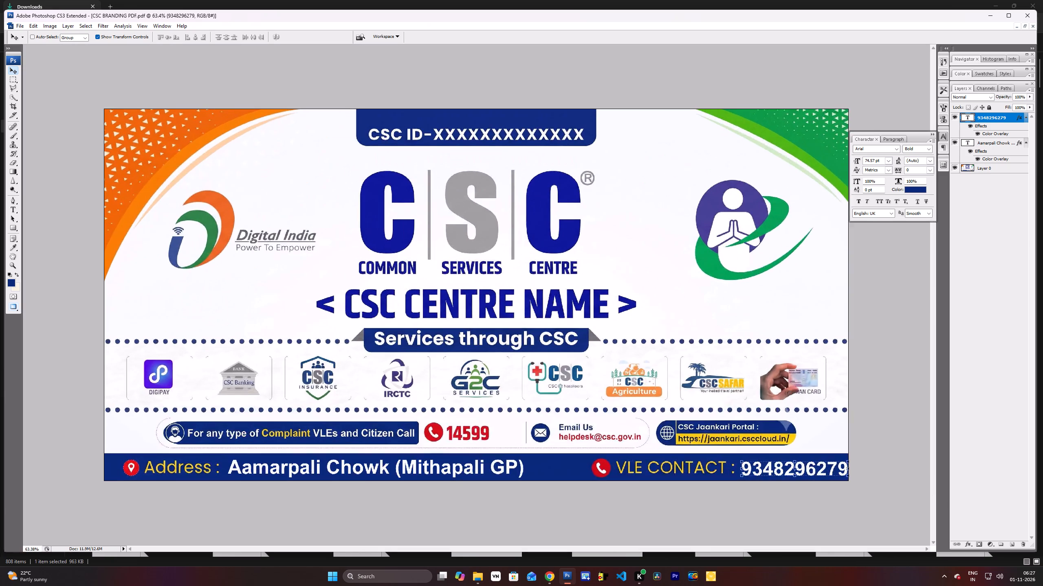
{"action": "scroll", "coordinate": [771, 456], "scroll_direction": "up", "scroll_amount": 4}
{"action": "scroll", "coordinate": [889, 509], "scroll_direction": "down", "scroll_amount": 5}
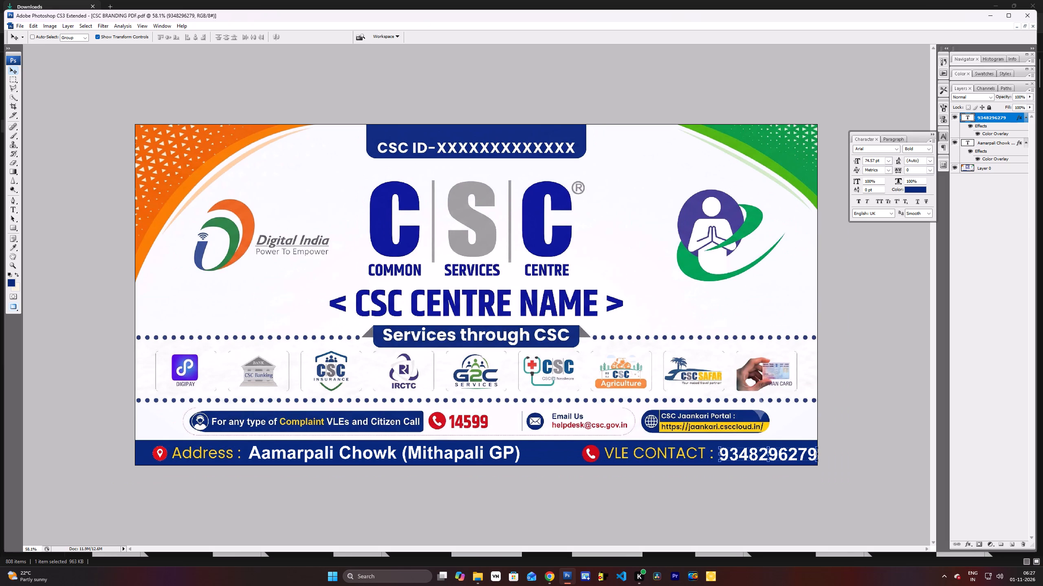
{"action": "left_click_drag", "start_coordinate": [818, 465], "coordinate": [811, 463], "text": "shift"}
{"action": "key", "text": "Return"}
{"action": "left_click", "coordinate": [780, 455]}
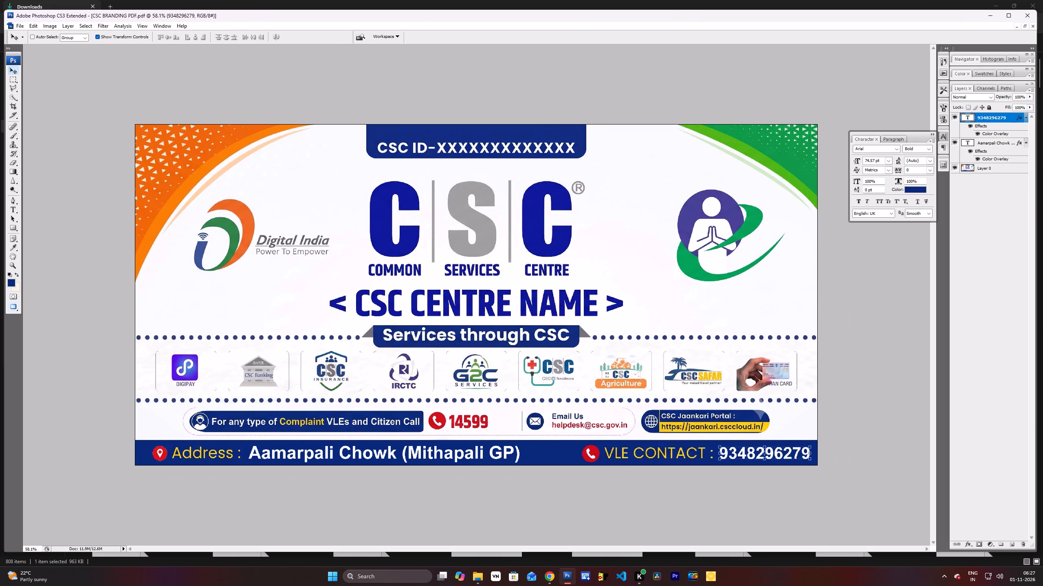
Duplicate the contact number text layer and move the copy up onto the dark blue CSC ID header tab.
{"action": "key", "text": "ctrl+j"}
{"action": "left_click_drag", "start_coordinate": [792, 453], "coordinate": [792, 453]}
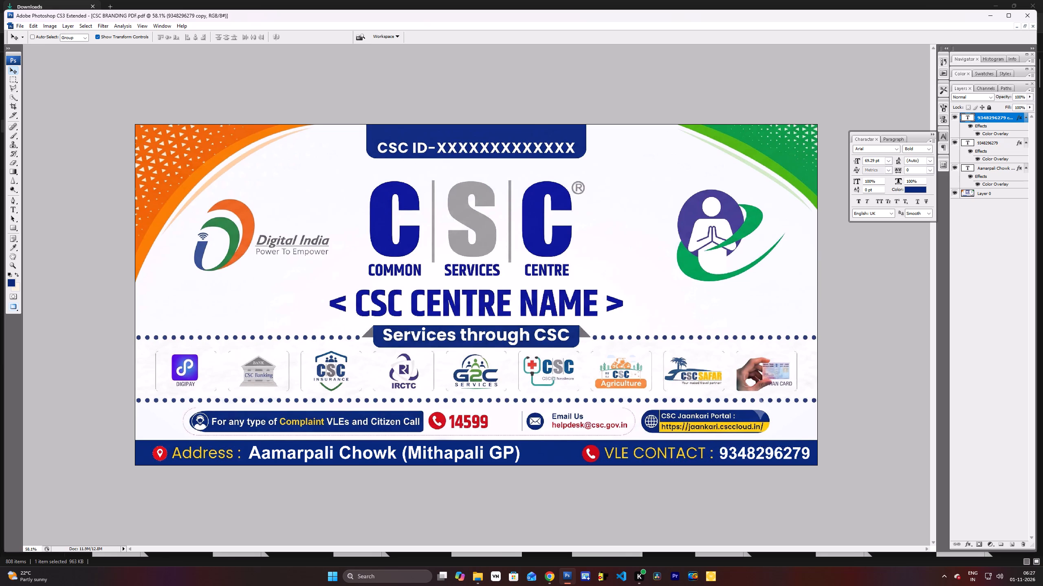
{"action": "left_click_drag", "start_coordinate": [792, 453], "coordinate": [504, 164]}
{"action": "left_click_drag", "start_coordinate": [504, 164], "coordinate": [442, 136]}
Brush over the placeholder X's after "CSC ID-" on Layer 0 with the header tab's dark blue.
{"action": "scroll", "coordinate": [508, 118], "scroll_direction": "up", "scroll_amount": 8}
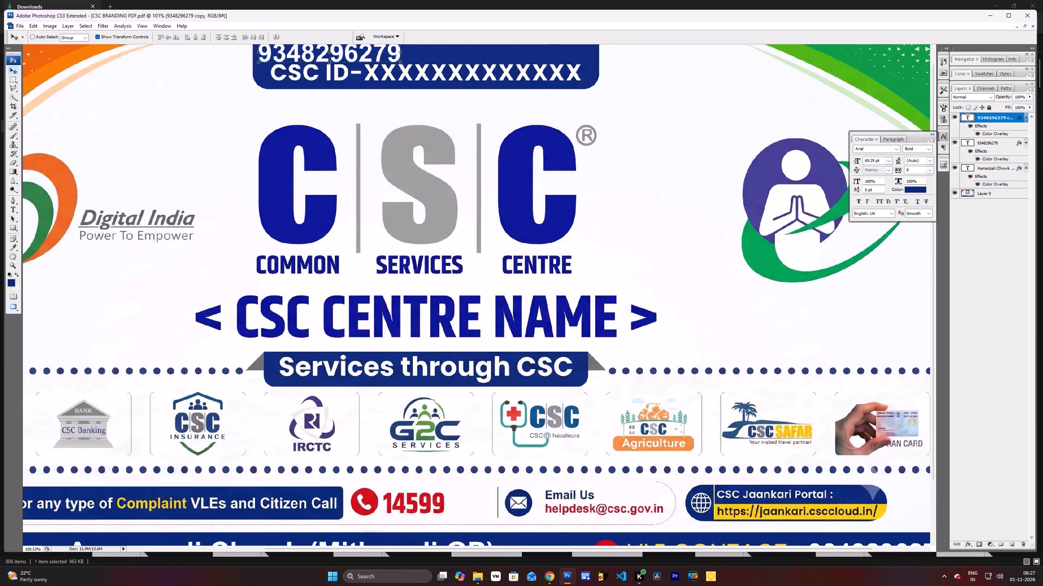
{"action": "scroll", "coordinate": [516, 120], "scroll_direction": "up", "scroll_amount": 2}
{"action": "key", "text": "space"}
{"action": "key", "text": "space"}
{"action": "key", "text": "space"}
{"action": "key", "text": "space"}
{"action": "key", "text": "space"}
{"action": "key", "text": "space"}
{"action": "left_click_drag", "start_coordinate": [512, 113], "coordinate": [524, 334]}
{"action": "scroll", "coordinate": [495, 57], "scroll_direction": "up", "scroll_amount": 5}
{"action": "key", "text": "space"}
{"action": "key", "text": "space"}
{"action": "key", "text": "space"}
{"action": "left_click_drag", "start_coordinate": [501, 81], "coordinate": [510, 156]}
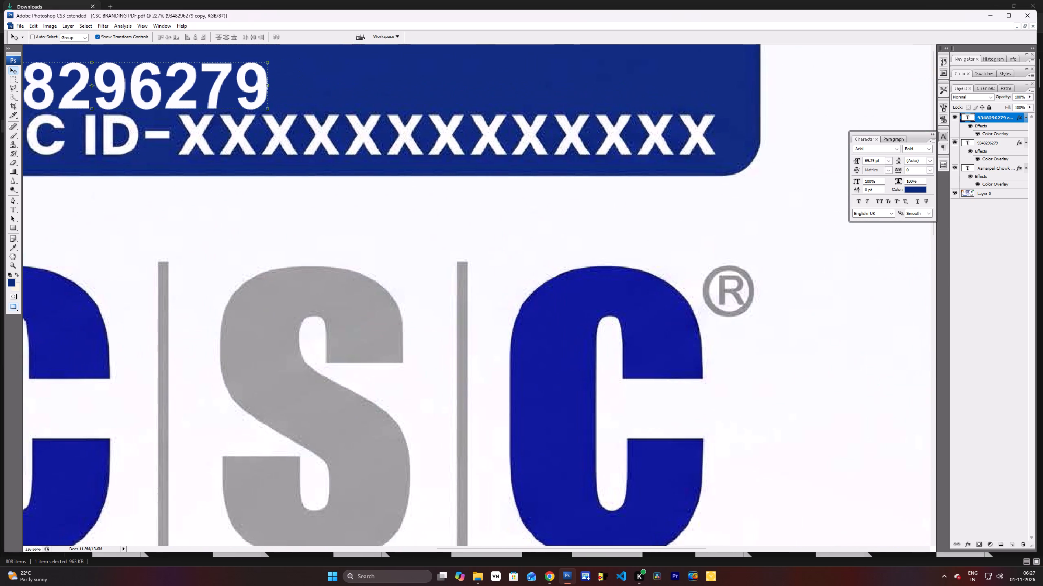
{"action": "left_click_drag", "start_coordinate": [510, 156], "coordinate": [510, 155]}
{"action": "right_click", "coordinate": [515, 98]}
{"action": "left_click", "coordinate": [530, 103]}
{"action": "key", "text": "b"}
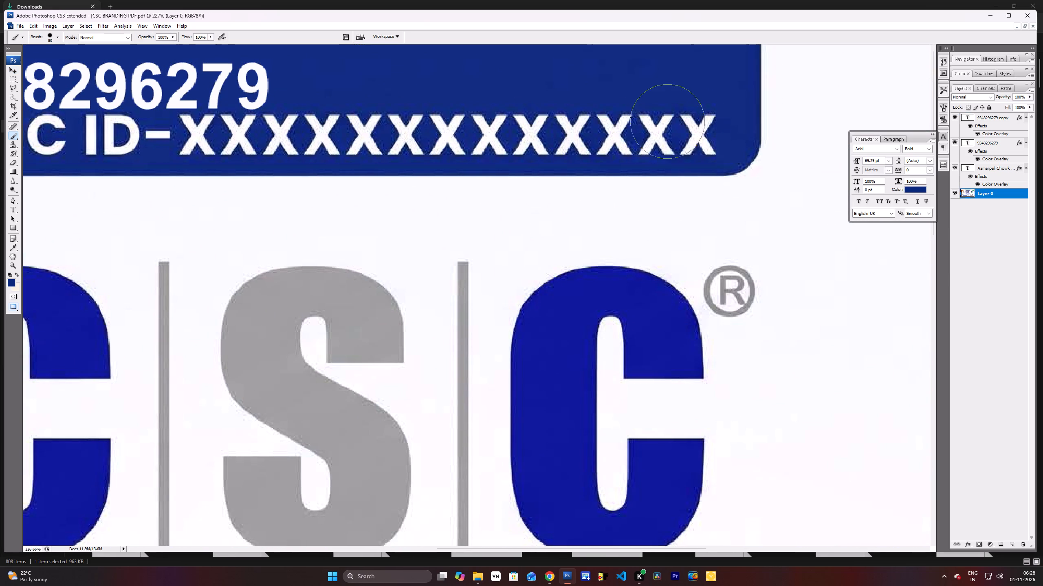
{"action": "left_click_drag", "start_coordinate": [679, 125], "coordinate": [329, 128]}
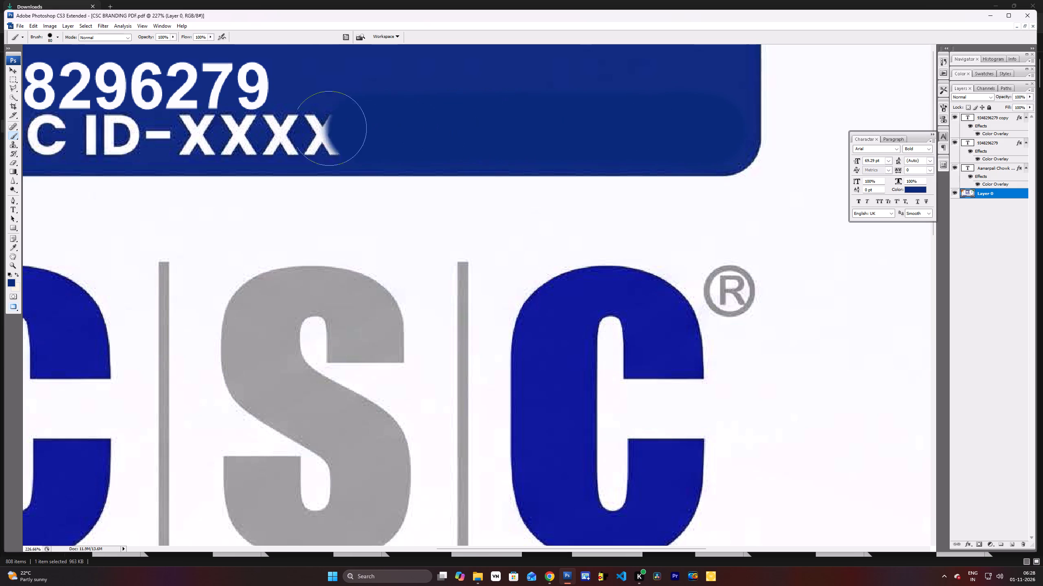
{"action": "left_click_drag", "start_coordinate": [329, 128], "coordinate": [218, 133]}
{"action": "left_click", "coordinate": [217, 125]}
{"action": "left_click", "coordinate": [213, 119]}
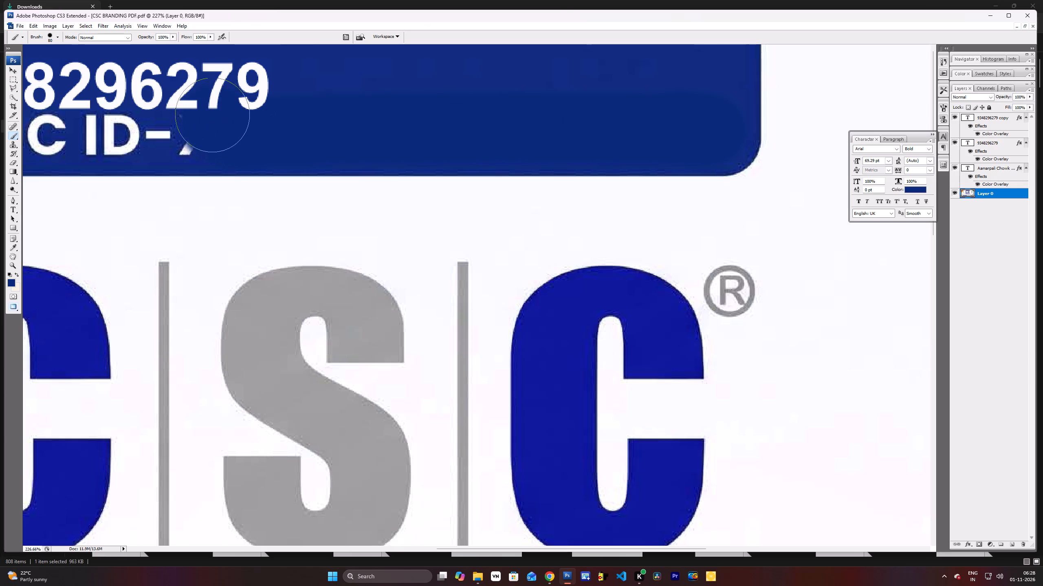
{"action": "left_click", "coordinate": [212, 112]}
Reduce the brush size to 30 and paint out the last bit of X beside the "CSC ID-" dash.
{"action": "key", "text": "bracketleft"}
{"action": "key", "text": "bracketleft"}
{"action": "key", "text": "bracketleft"}
{"action": "key", "text": "bracketleft"}
{"action": "key", "text": "bracketleft"}
{"action": "key", "text": "bracketleft"}
{"action": "key", "text": "bracketleft"}
{"action": "left_click", "coordinate": [190, 148]}
{"action": "left_click", "coordinate": [188, 150]}
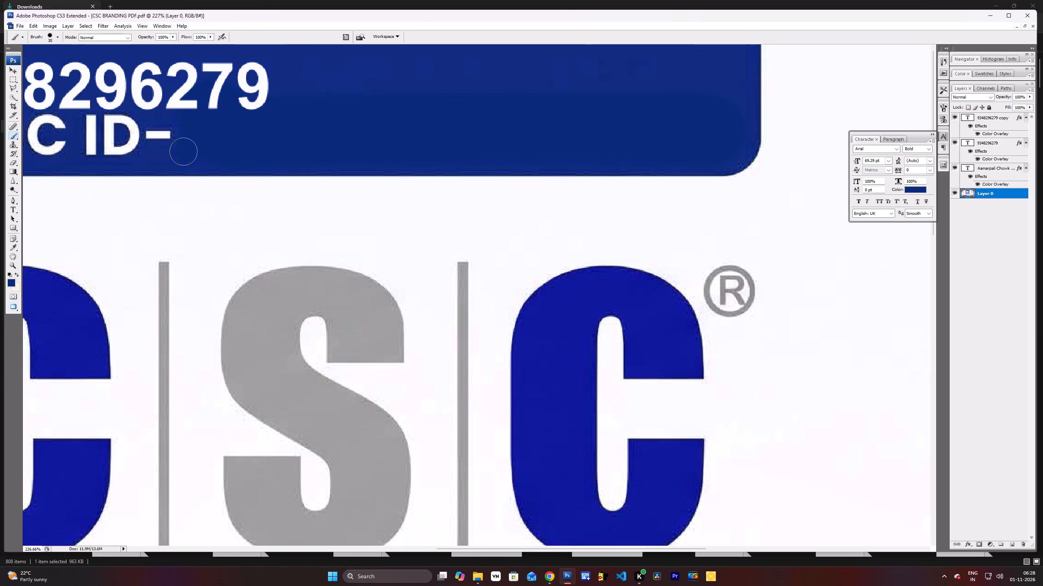
{"action": "left_click", "coordinate": [183, 152]}
Select the copied number text layer and place it just after "CSC ID-", level with that label.
{"action": "scroll", "coordinate": [289, 128], "scroll_direction": "down", "scroll_amount": 10}
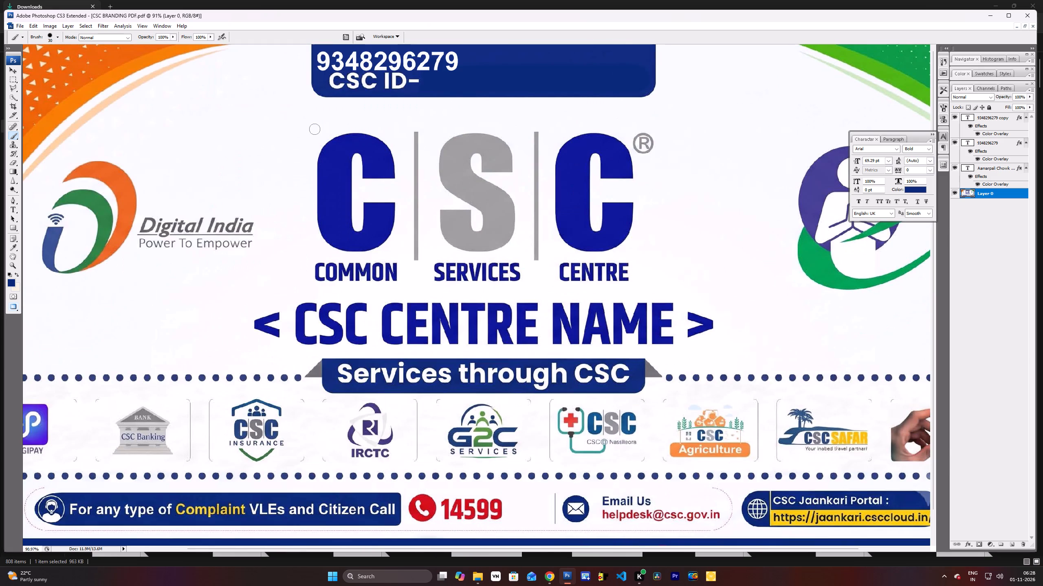
{"action": "key", "text": "v"}
{"action": "right_click", "coordinate": [373, 59]}
{"action": "left_click", "coordinate": [408, 64]}
{"action": "left_click_drag", "start_coordinate": [414, 63], "coordinate": [534, 76]}
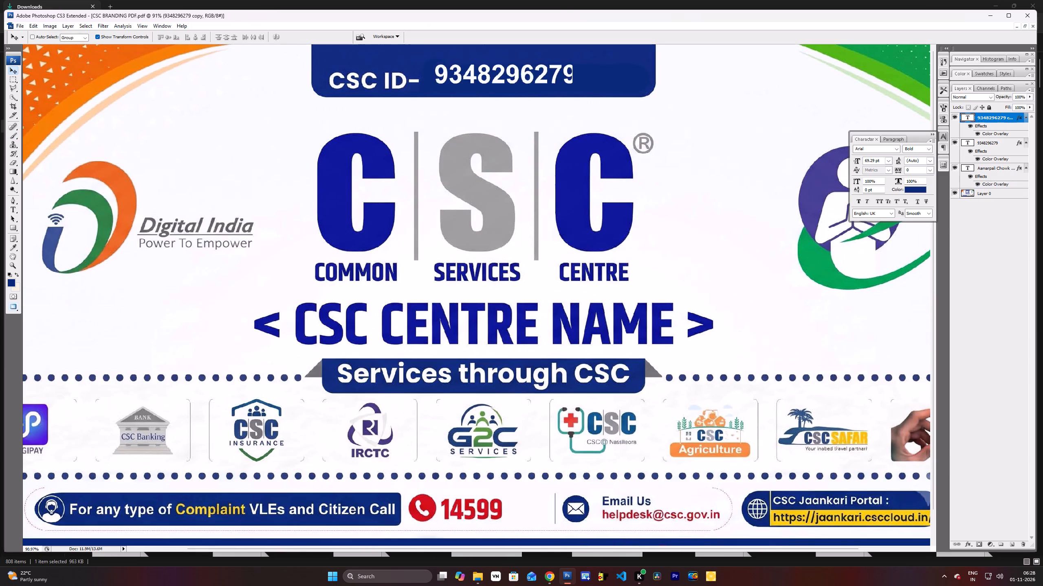
{"action": "left_click_drag", "start_coordinate": [534, 76], "coordinate": [527, 80]}
{"action": "scroll", "coordinate": [544, 111], "scroll_direction": "down", "scroll_amount": 6}
{"action": "scroll", "coordinate": [607, 225], "scroll_direction": "up", "scroll_amount": 1}
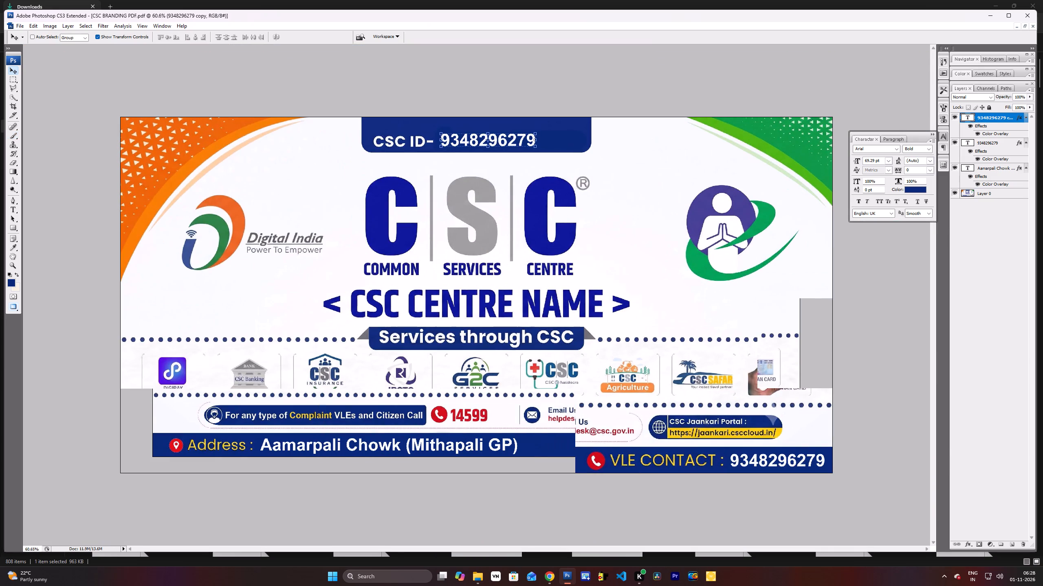
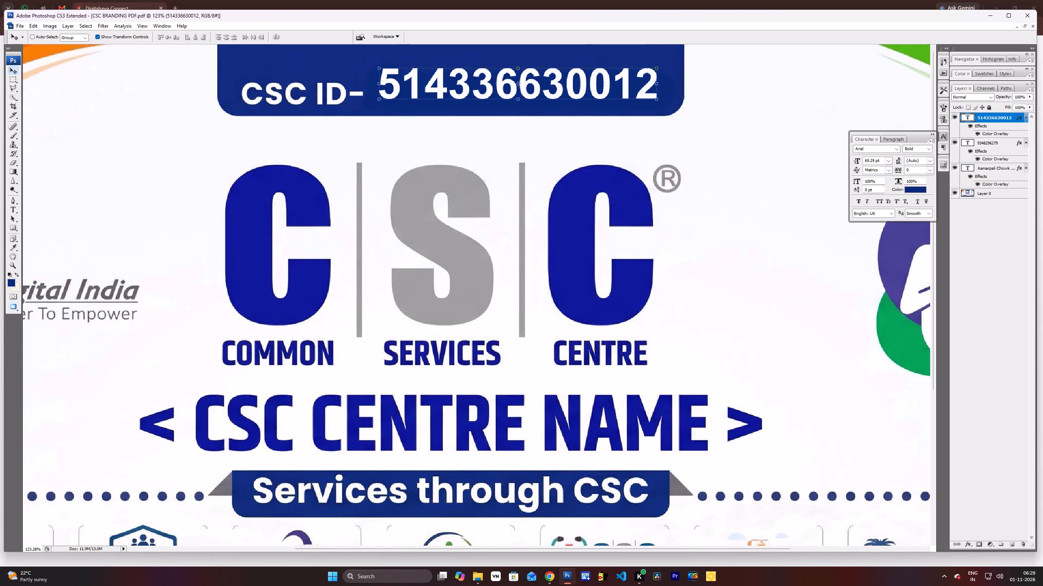
Select the "CSC ID-" label with its dash on Layer 0 and cut it onto its own new layer.
{"action": "scroll", "coordinate": [341, 53], "scroll_direction": "up", "scroll_amount": 7}
{"action": "key", "text": "space"}
{"action": "key", "text": "space"}
{"action": "key", "text": "space"}
{"action": "key", "text": "space"}
{"action": "key", "text": "space"}
{"action": "key", "text": "space"}
{"action": "key", "text": "space"}
{"action": "key", "text": "space"}
{"action": "key", "text": "space"}
{"action": "left_click_drag", "start_coordinate": [323, 102], "coordinate": [337, 187]}
{"action": "scroll", "coordinate": [324, 129], "scroll_direction": "up", "scroll_amount": 2}
{"action": "key", "text": "space"}
{"action": "key", "text": "space"}
{"action": "key", "text": "space"}
{"action": "key", "text": "space"}
{"action": "left_click_drag", "start_coordinate": [327, 130], "coordinate": [343, 176]}
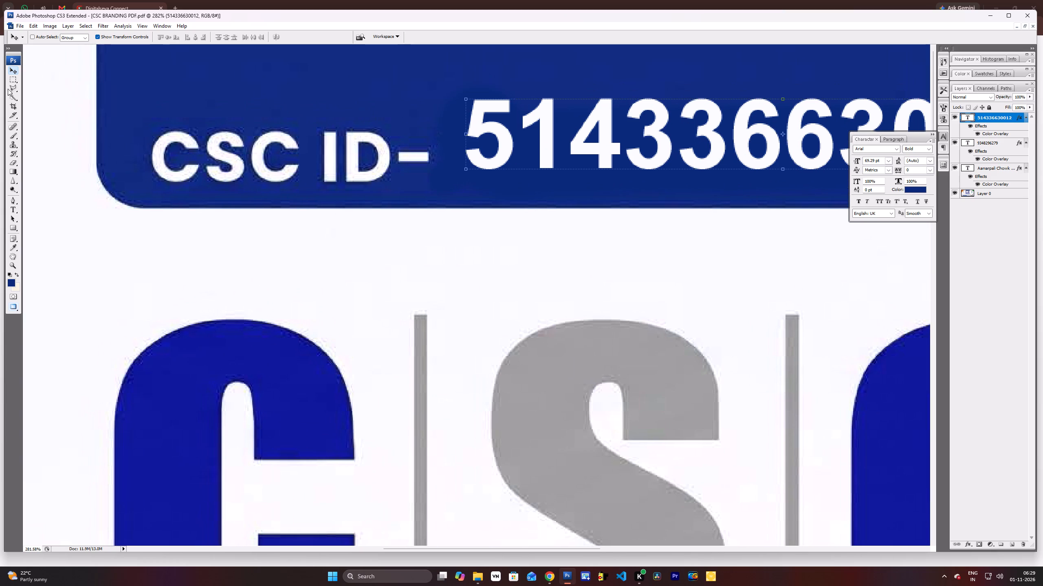
{"action": "left_click", "coordinate": [10, 80]}
{"action": "left_click_drag", "start_coordinate": [130, 115], "coordinate": [416, 198]}
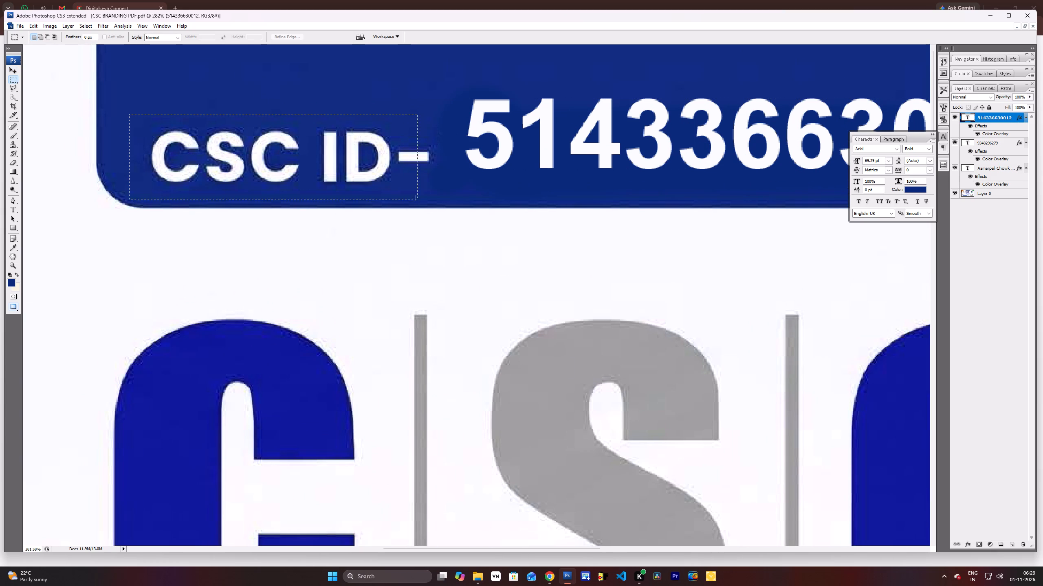
{"action": "left_click_drag", "start_coordinate": [416, 198], "coordinate": [442, 192]}
{"action": "right_click", "coordinate": [404, 170]}
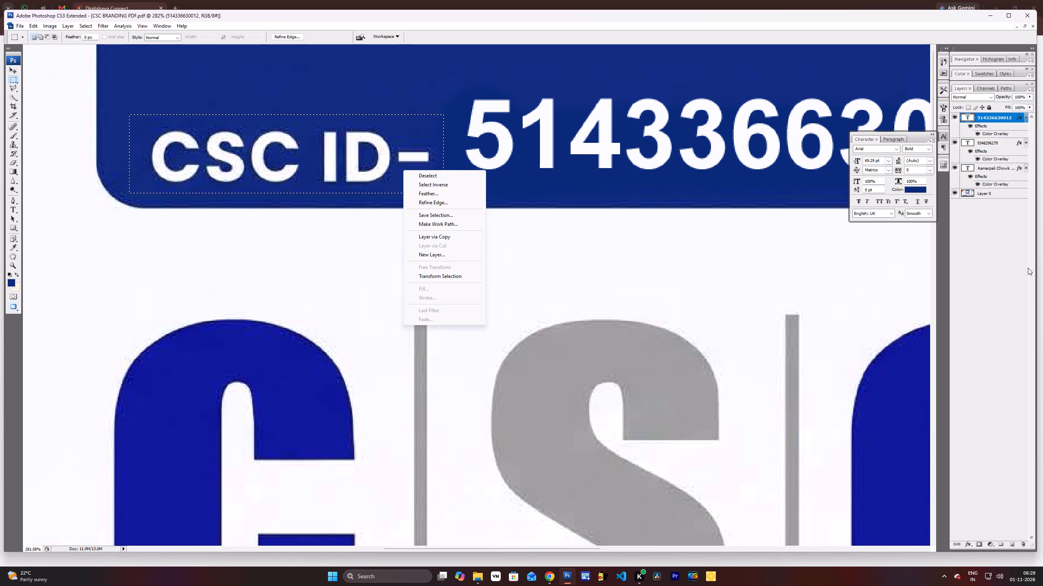
{"action": "double_click", "coordinate": [1019, 197]}
{"action": "right_click", "coordinate": [275, 137]}
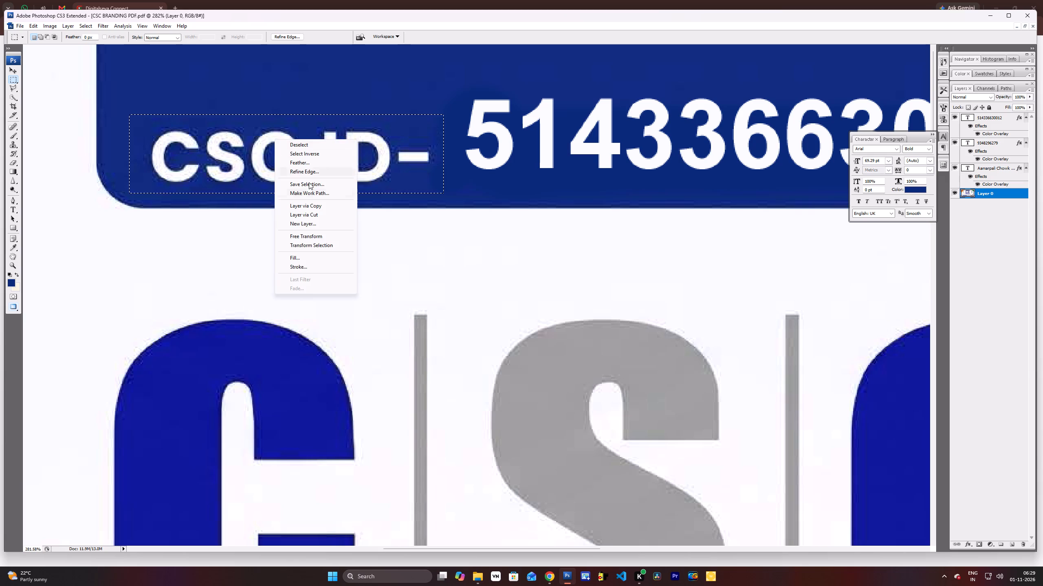
{"action": "left_click", "coordinate": [321, 218]}
Move the cut "CSC ID-" label up slightly until it lines up with the ID number beside it.
{"action": "key", "text": "v"}
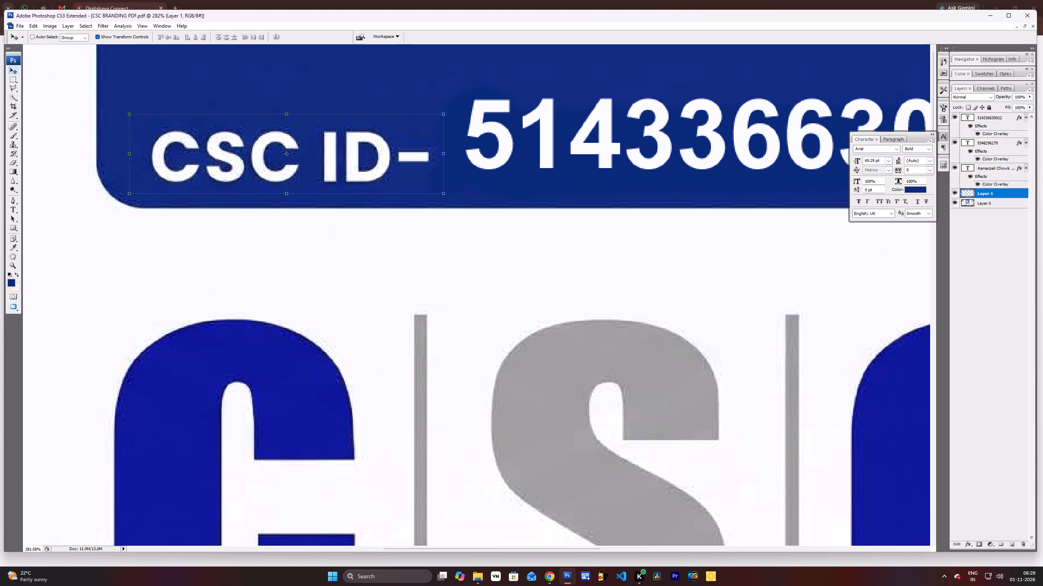
{"action": "left_click_drag", "start_coordinate": [350, 166], "coordinate": [352, 144]}
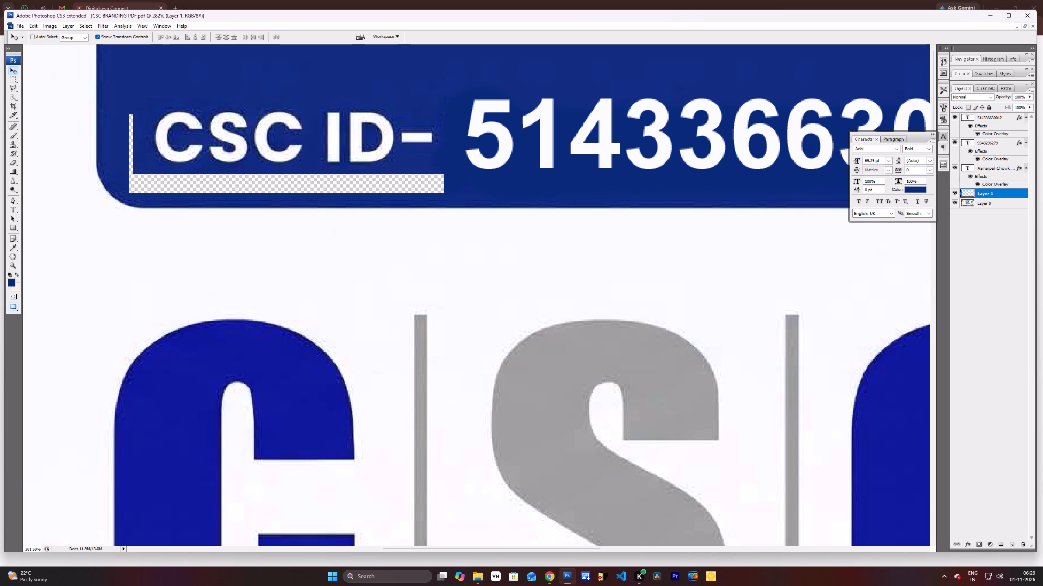
{"action": "left_click_drag", "start_coordinate": [352, 144], "coordinate": [352, 144]}
On Layer 0, brush dark blue over the transparent gap left below and beside the moved "CSC ID-" label.
{"action": "right_click", "coordinate": [493, 228]}
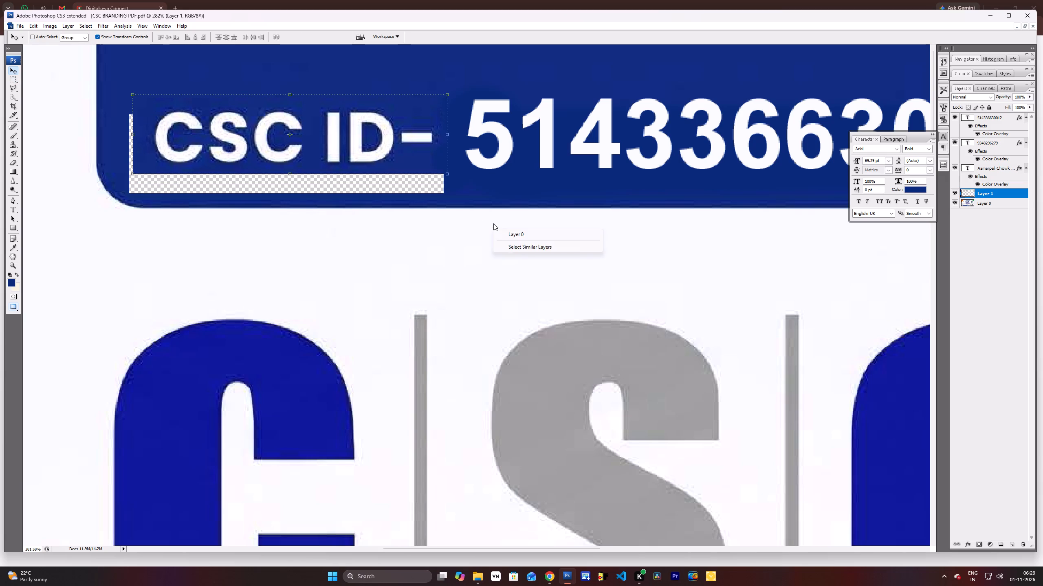
{"action": "right_click", "coordinate": [480, 179]}
{"action": "left_click", "coordinate": [500, 186]}
{"action": "key", "text": "b"}
{"action": "left_click_drag", "start_coordinate": [457, 186], "coordinate": [452, 186]}
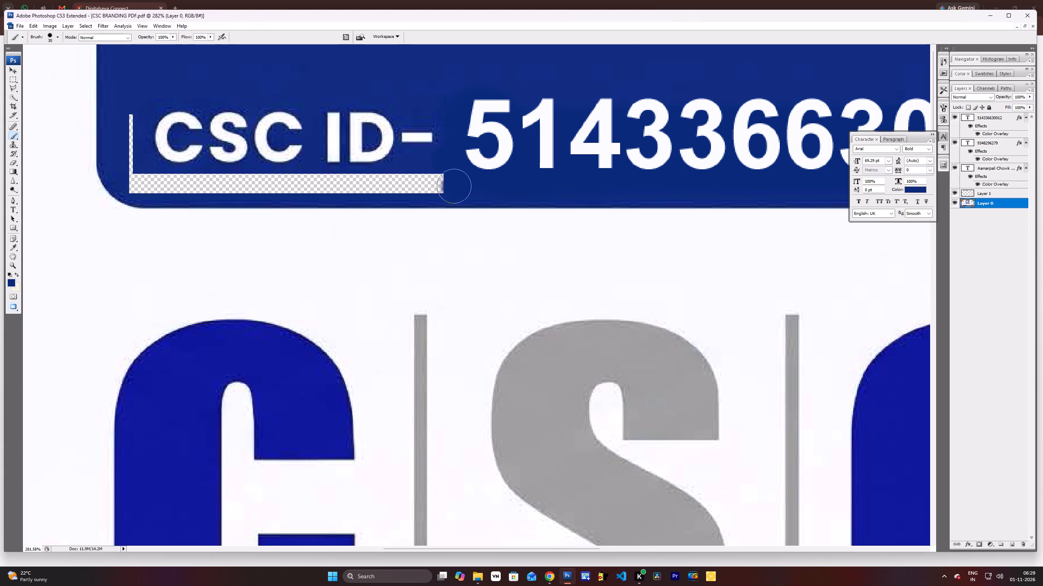
{"action": "left_click_drag", "start_coordinate": [452, 186], "coordinate": [257, 175]}
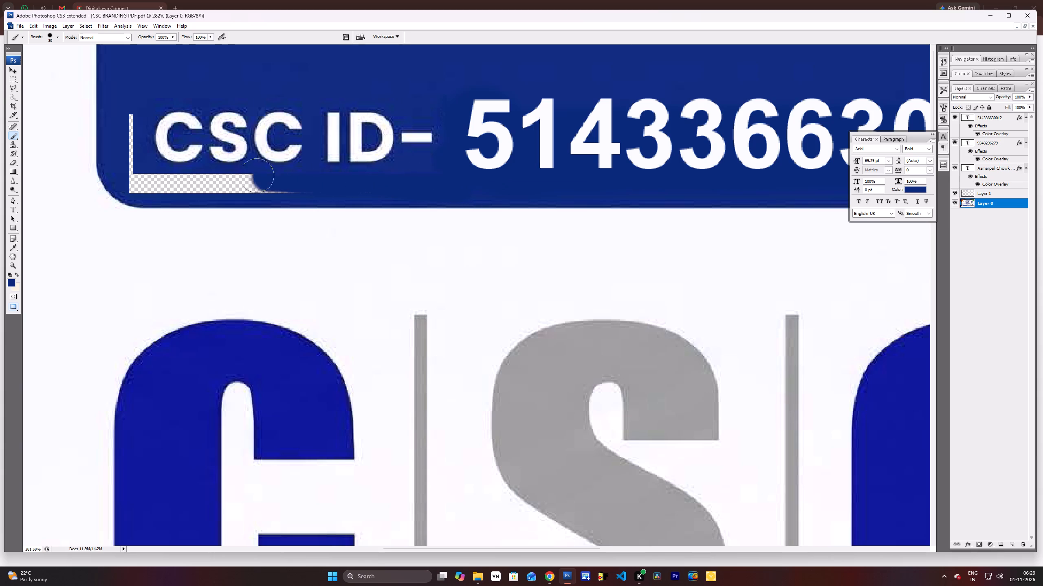
{"action": "left_click_drag", "start_coordinate": [257, 175], "coordinate": [123, 114]}
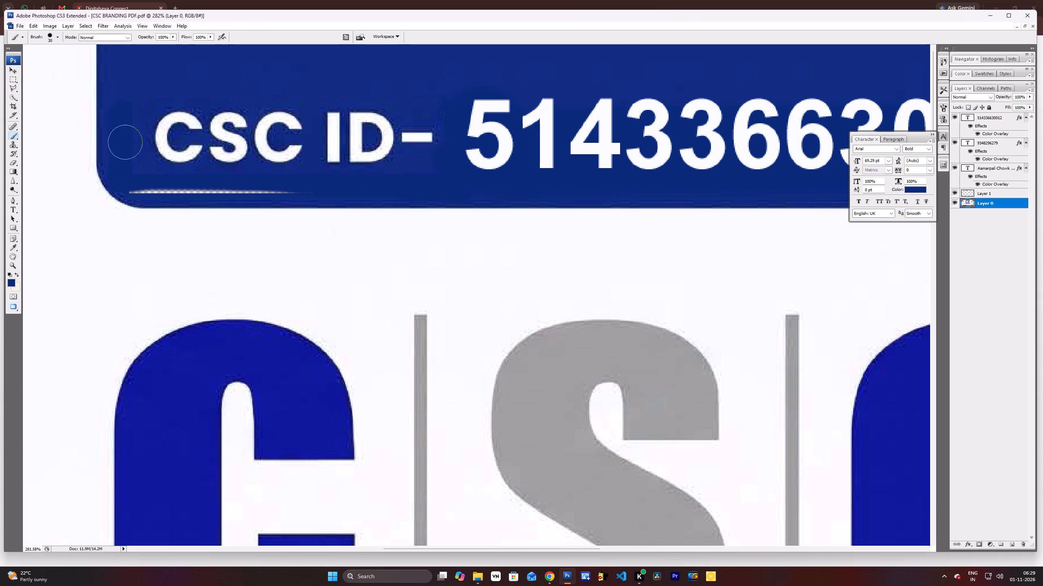
{"action": "left_click_drag", "start_coordinate": [131, 98], "coordinate": [131, 157]}
{"action": "left_click_drag", "start_coordinate": [132, 180], "coordinate": [132, 179]}
{"action": "left_click_drag", "start_coordinate": [132, 179], "coordinate": [373, 189]}
{"action": "scroll", "coordinate": [421, 118], "scroll_direction": "down", "scroll_amount": 5}
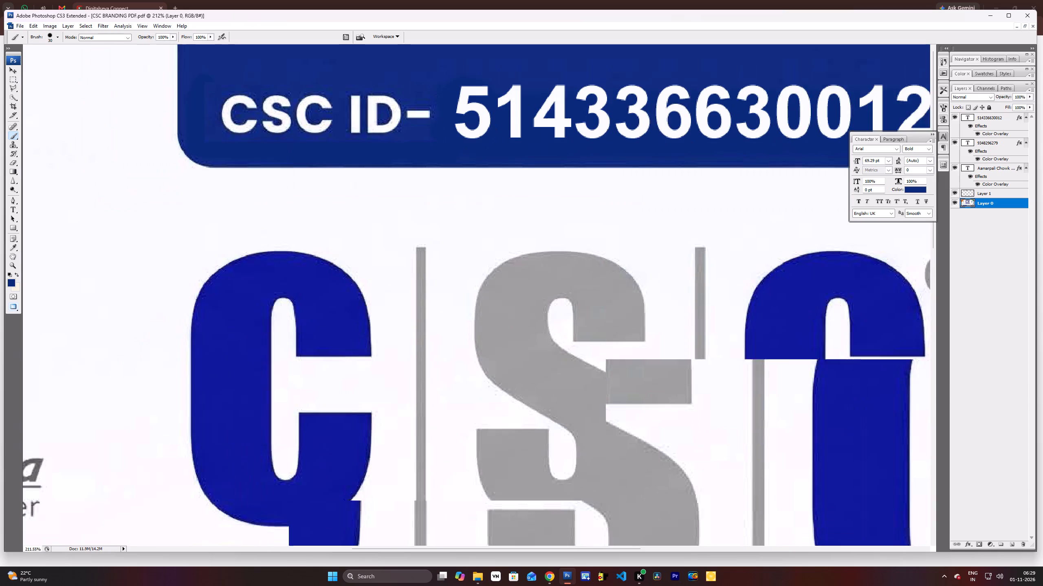
{"action": "scroll", "coordinate": [432, 145], "scroll_direction": "down", "scroll_amount": 15}
{"action": "scroll", "coordinate": [491, 201], "scroll_direction": "up", "scroll_amount": 1}
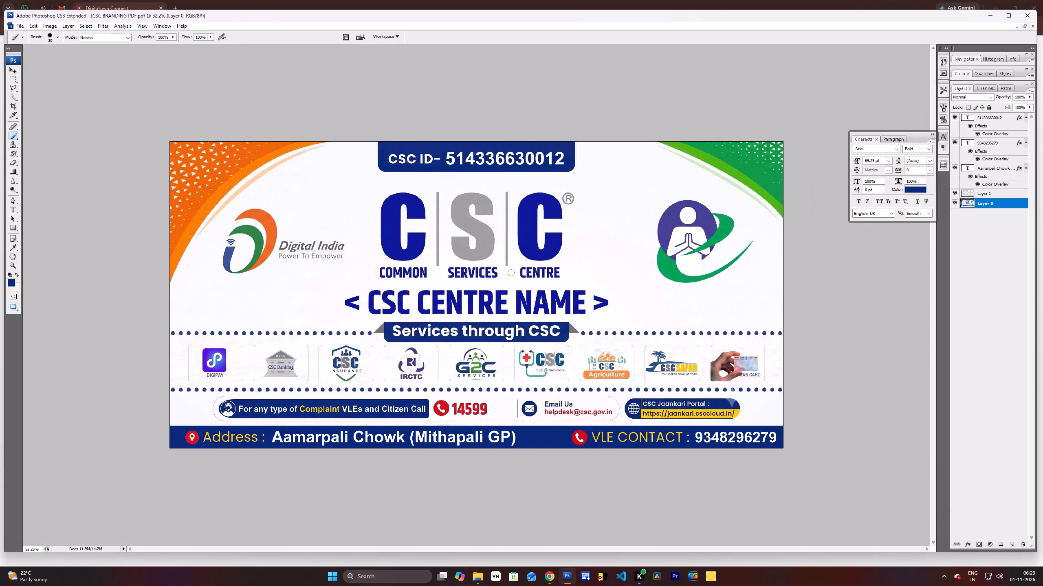
Merge all visible layers of the banner into one layer.
{"action": "key", "text": "v"}
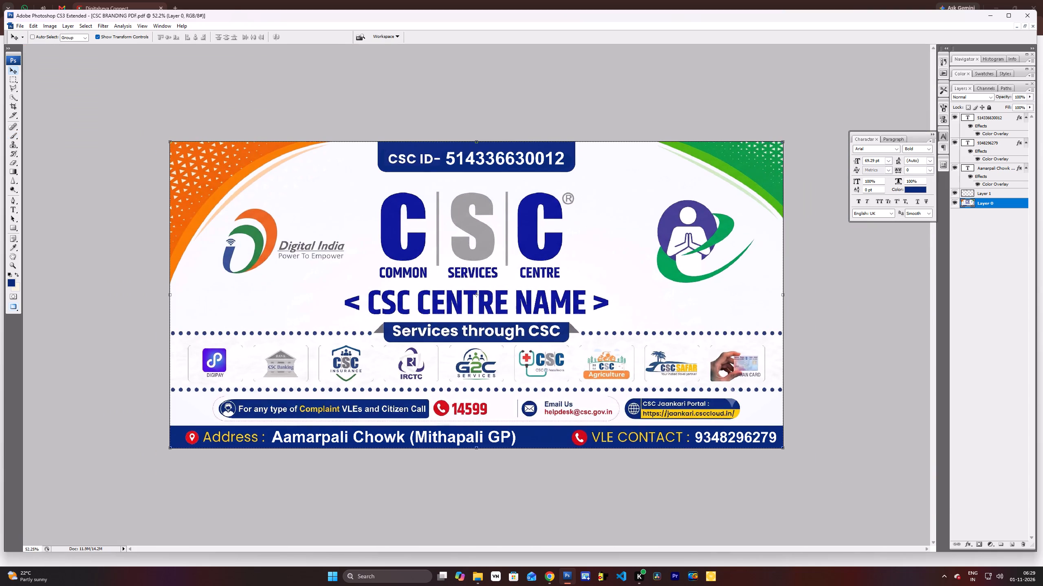
{"action": "key", "text": "ctrl+shift+e"}
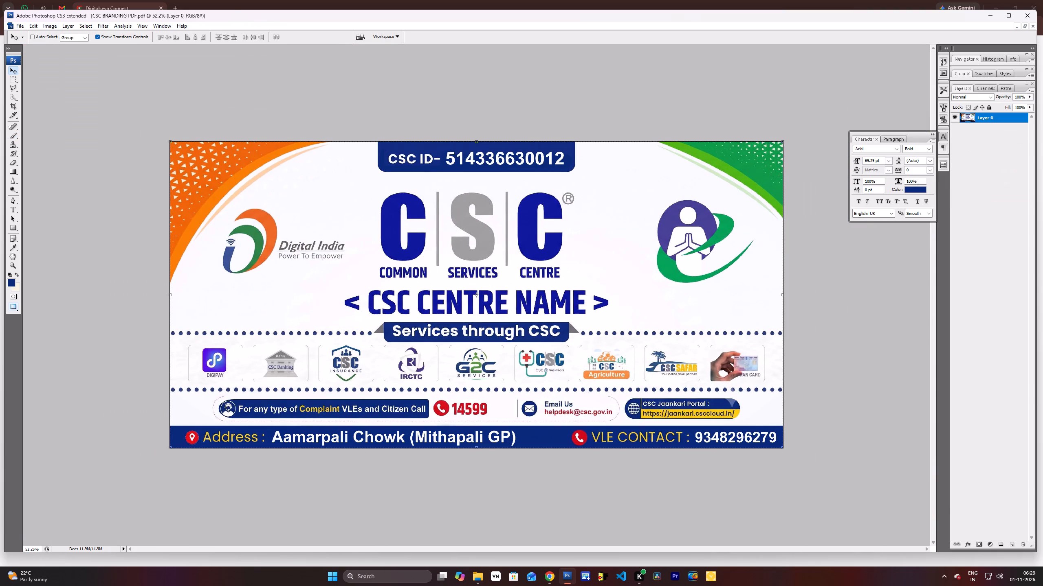
Save a JPEG copy of the banner in the Documents folder as "CSC OFIICIAL BANNER", accepting the offered JPEG options.
{"action": "key", "text": "ctrl+shift+s"}
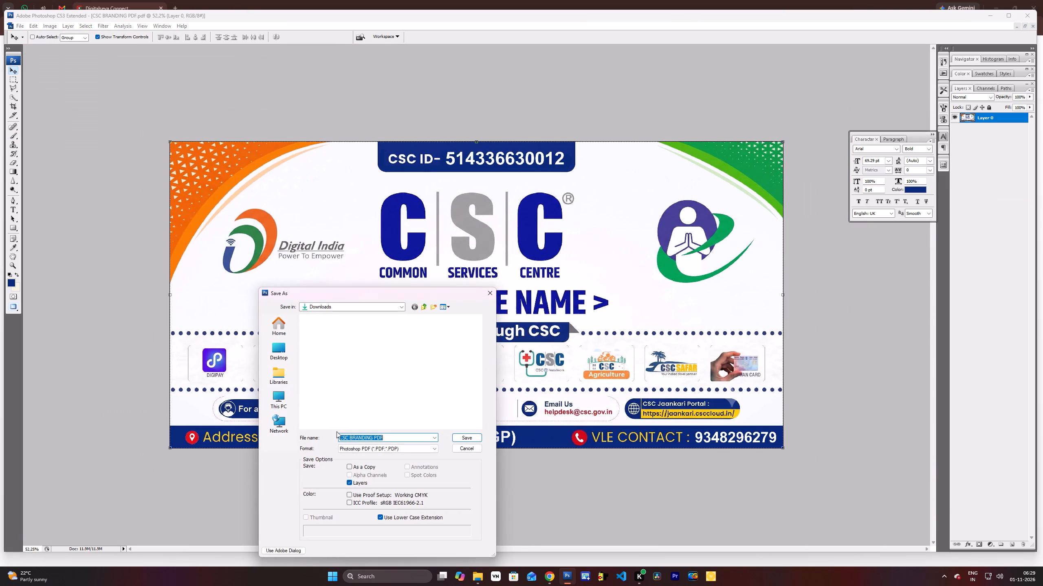
{"action": "left_click", "coordinate": [352, 450]}
{"action": "left_click", "coordinate": [363, 494]}
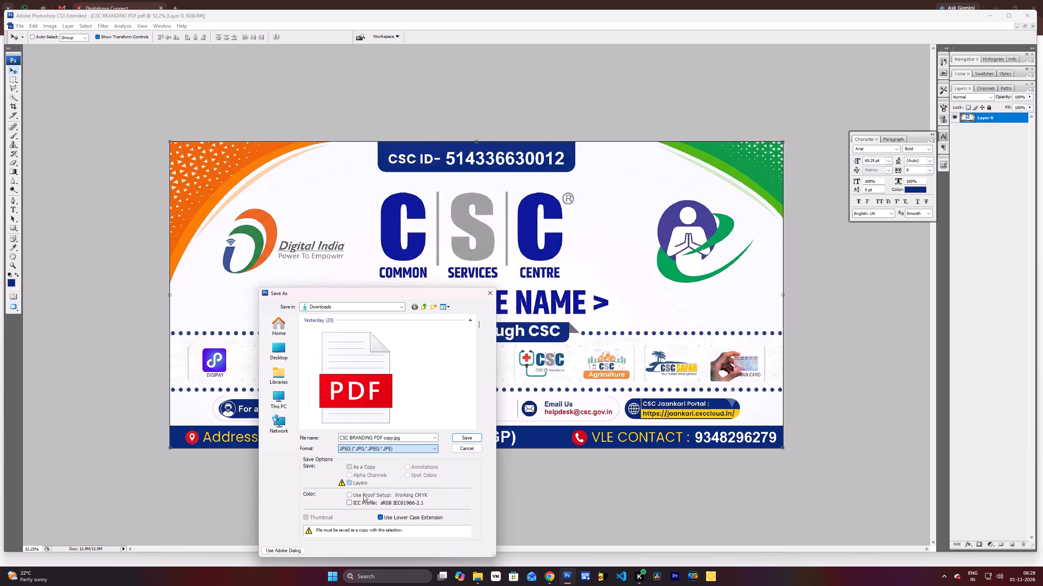
{"action": "left_click", "coordinate": [282, 356]}
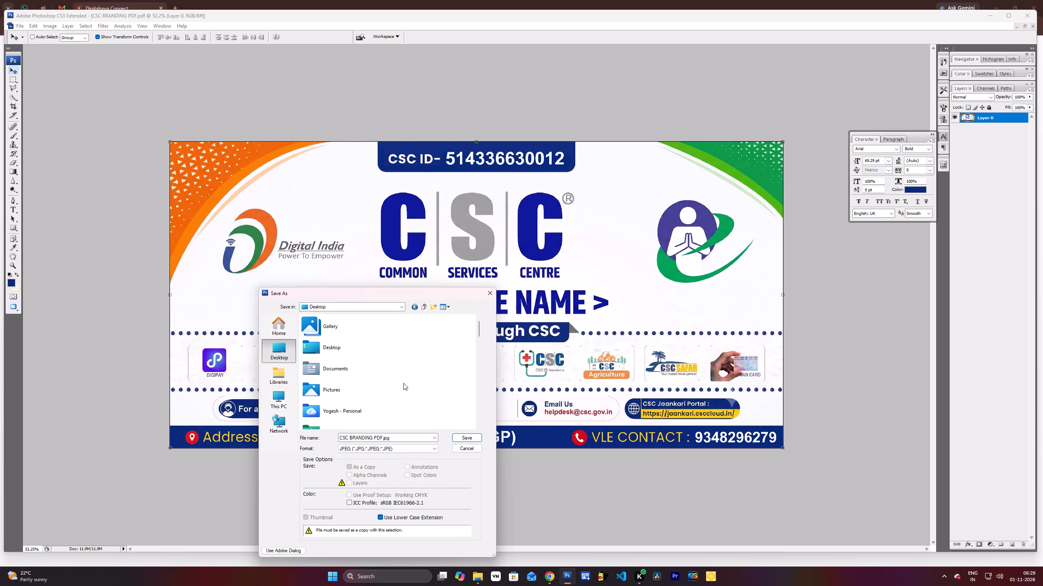
{"action": "double_click", "coordinate": [340, 367]}
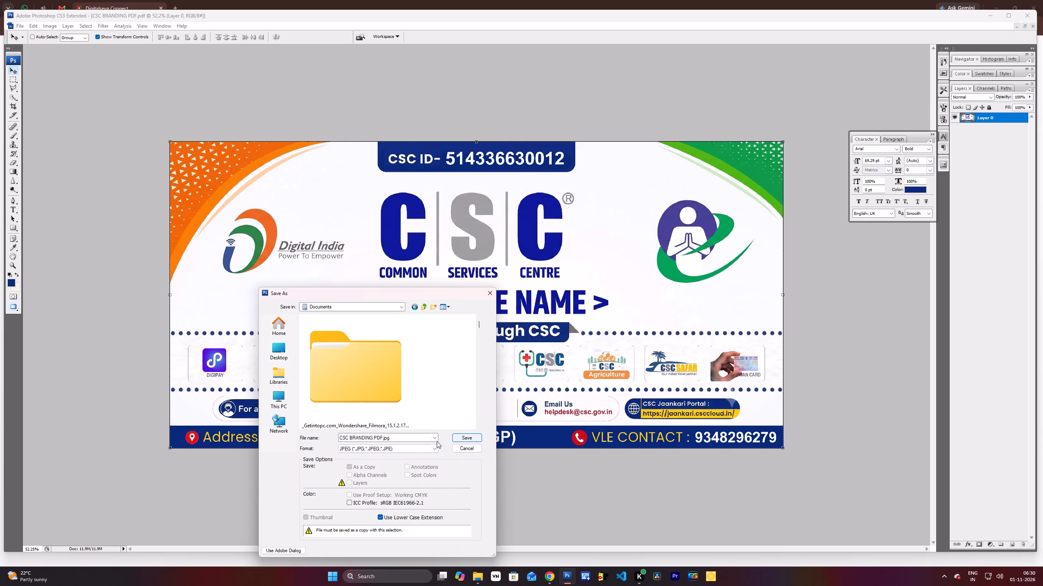
{"action": "left_click", "coordinate": [409, 435]}
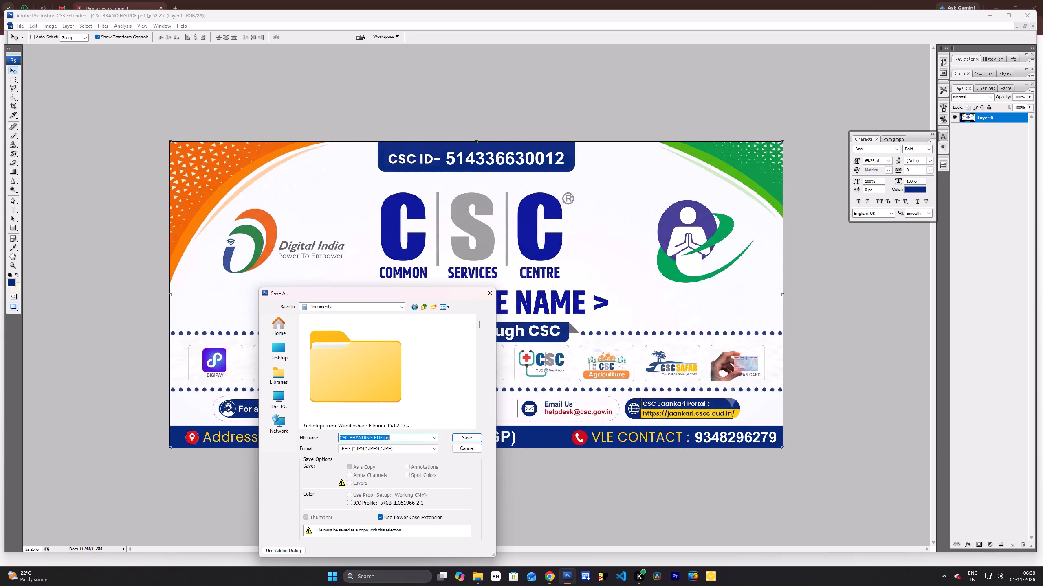
{"action": "type", "text": "CSC OFIICIAL BANNER"}
{"action": "key", "text": "space"}
{"action": "key", "text": "Return"}
{"action": "key", "text": "Return"}
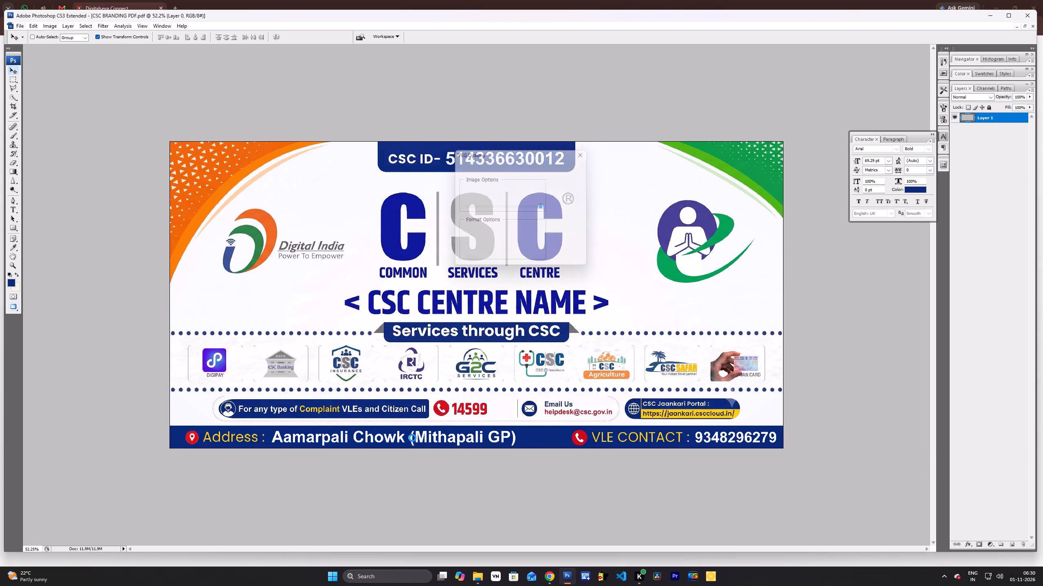
Sample the off-white background, enlarge the brush and paint out the "< CSC CENTRE NAME >" placeholder.
{"action": "scroll", "coordinate": [412, 438], "scroll_direction": "down", "scroll_amount": 3}
{"action": "scroll", "coordinate": [459, 312], "scroll_direction": "up", "scroll_amount": 2}
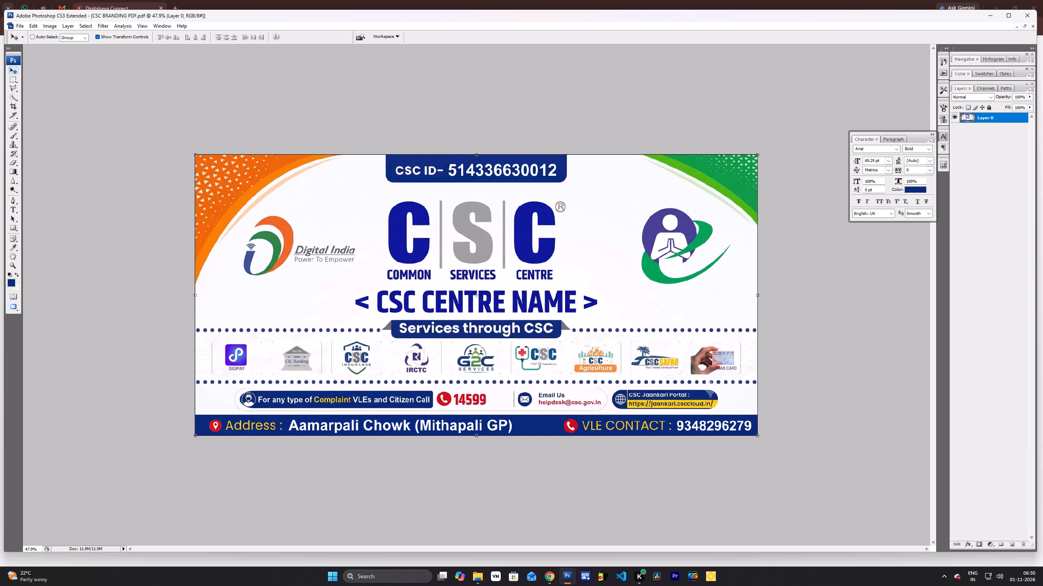
{"action": "key", "text": "ctrl+a"}
{"action": "scroll", "coordinate": [558, 262], "scroll_direction": "up", "scroll_amount": 6}
{"action": "scroll", "coordinate": [632, 299], "scroll_direction": "up", "scroll_amount": 1}
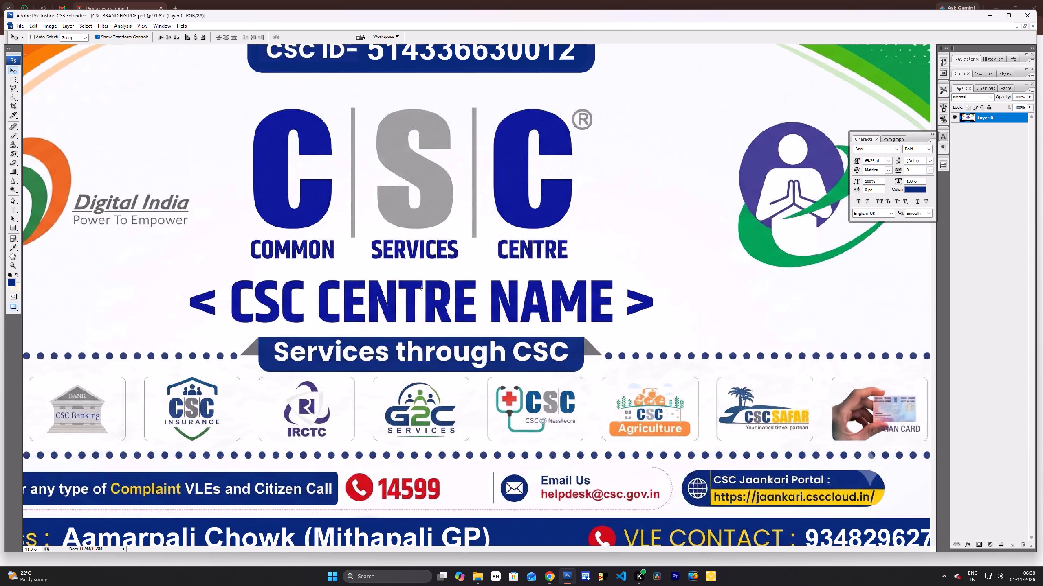
{"action": "key", "text": "b"}
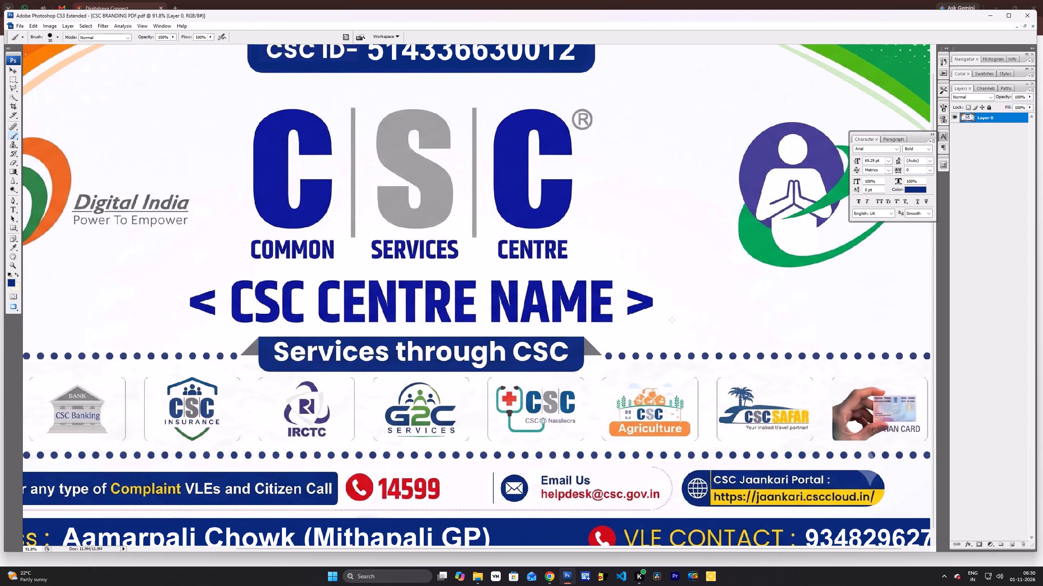
{"action": "left_click", "coordinate": [671, 318], "text": "alt"}
{"action": "key", "text": "bracketright"}
{"action": "key", "text": "bracketright"}
{"action": "key", "text": "bracketright"}
{"action": "key", "text": "bracketright"}
{"action": "key", "text": "bracketright"}
{"action": "key", "text": "bracketright"}
{"action": "key", "text": "bracketright"}
{"action": "key", "text": "bracketright"}
{"action": "key", "text": "bracketright"}
{"action": "type", "text": "]]]"}
{"action": "key", "text": "bracketright"}
{"action": "key", "text": "bracketright"}
{"action": "key", "text": "bracketright"}
{"action": "key", "text": "bracketright"}
{"action": "left_click_drag", "start_coordinate": [636, 302], "coordinate": [636, 304]}
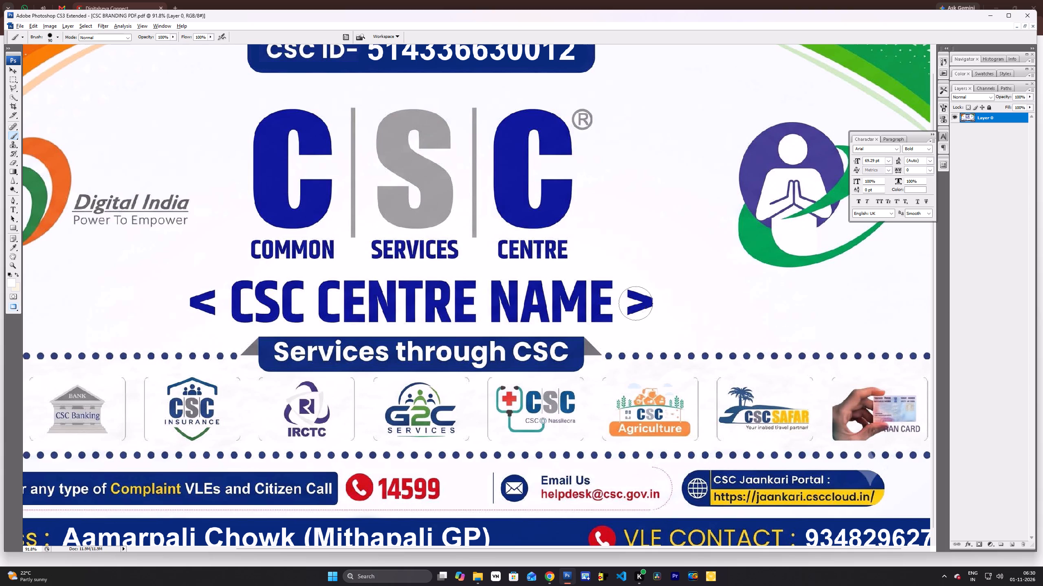
{"action": "left_click_drag", "start_coordinate": [636, 304], "coordinate": [648, 303]}
{"action": "left_click_drag", "start_coordinate": [635, 304], "coordinate": [187, 301]}
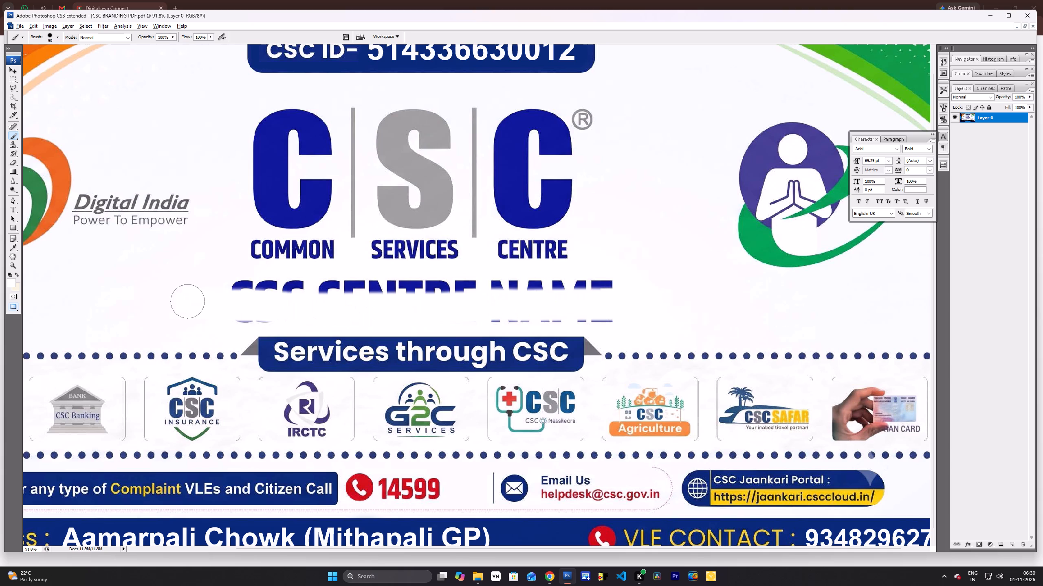
{"action": "left_click_drag", "start_coordinate": [187, 301], "coordinate": [621, 311]}
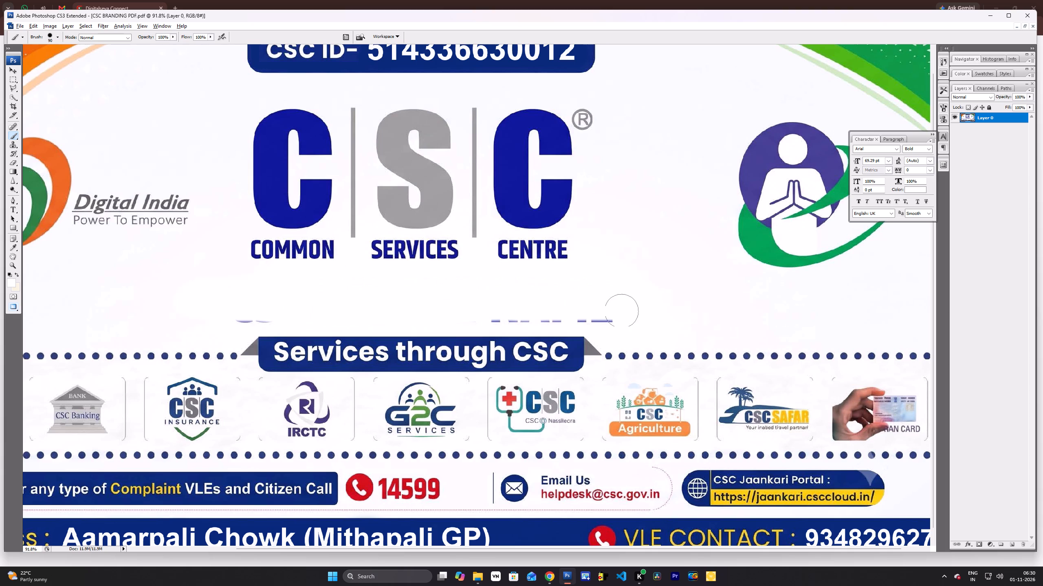
{"action": "left_click_drag", "start_coordinate": [621, 311], "coordinate": [216, 312]}
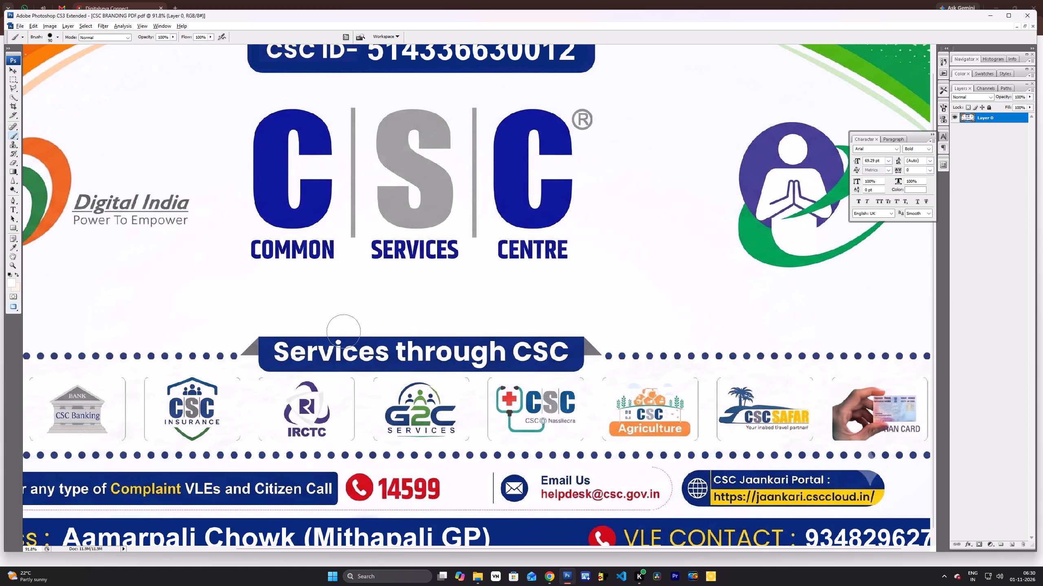
Add the text "YOGESH ONLINE SERVICE" in the cleared centre-name area, coloured with the CSC logo's blue.
{"action": "key", "text": "t"}
{"action": "key", "text": "v"}
{"action": "scroll", "coordinate": [453, 57], "scroll_direction": "up", "scroll_amount": 1}
{"action": "right_click", "coordinate": [453, 57]}
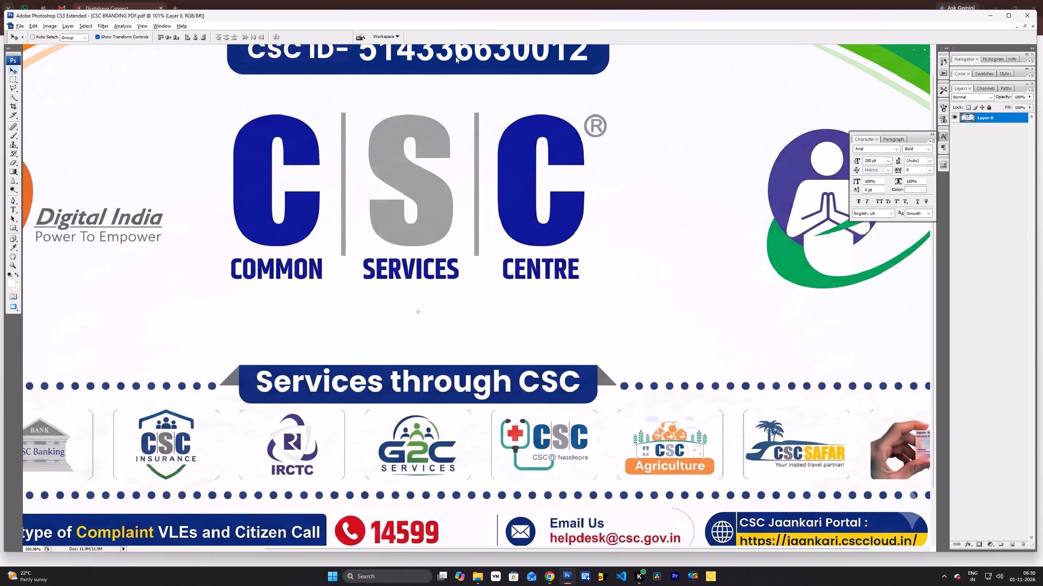
{"action": "left_click", "coordinate": [469, 62]}
{"action": "key", "text": "t"}
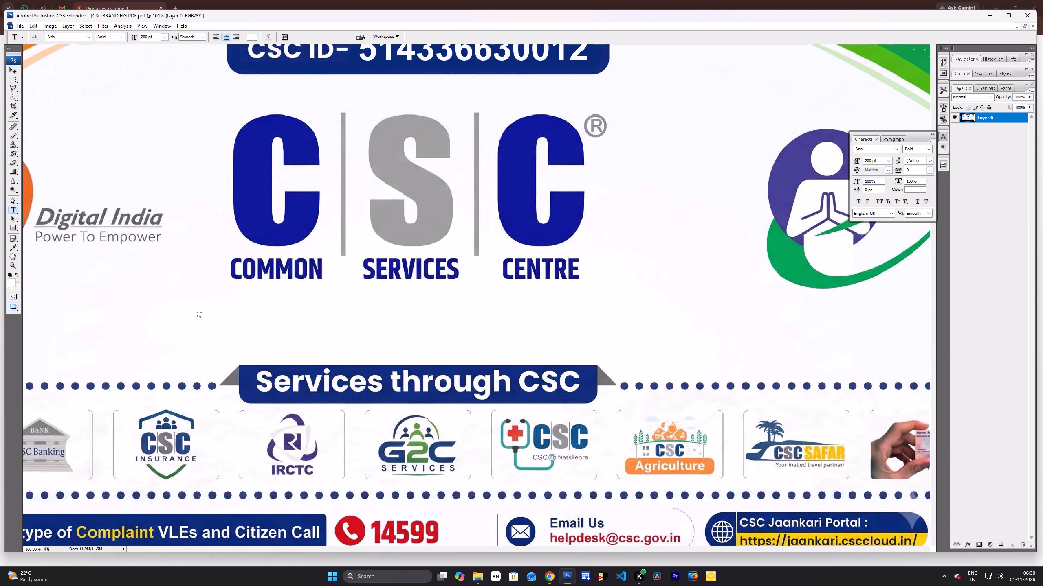
{"action": "left_click", "coordinate": [199, 315]}
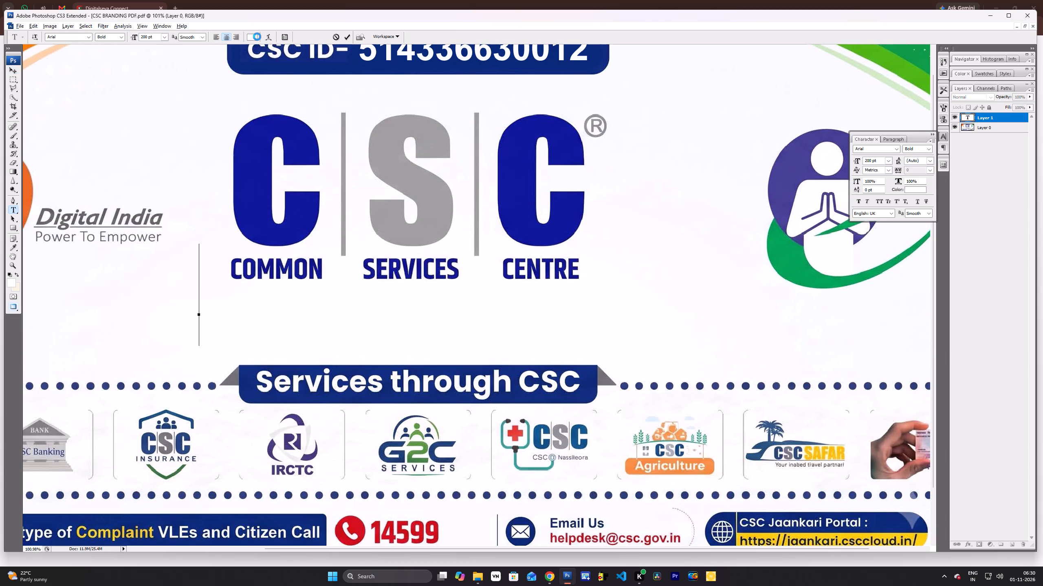
{"action": "left_click", "coordinate": [257, 37]}
{"action": "left_click", "coordinate": [264, 158]}
{"action": "key", "text": "Return"}
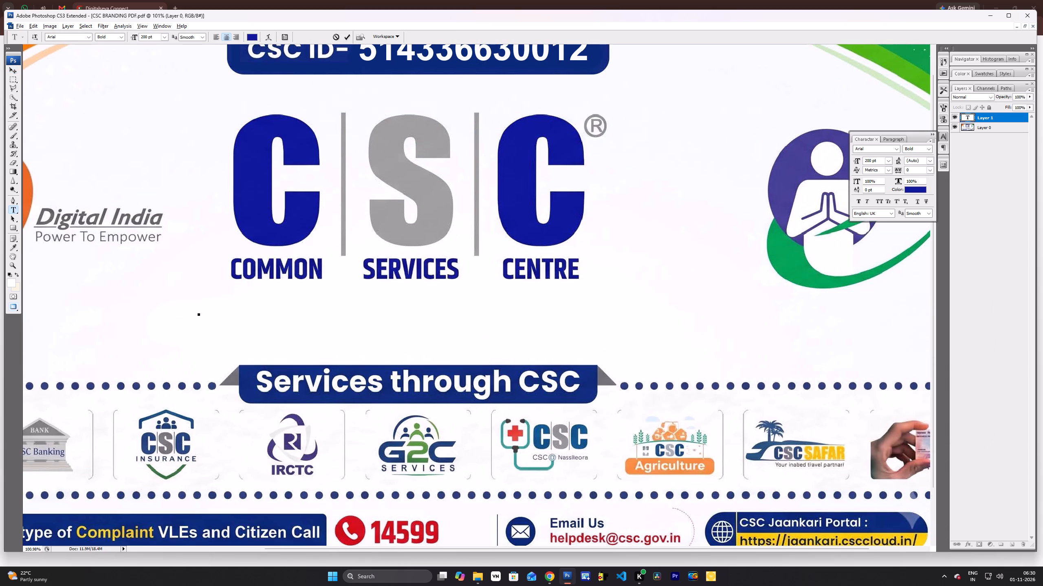
{"action": "type", "text": "OGESH"}
{"action": "key", "text": "space"}
{"action": "type", "text": "ONLINE SERVICE"}
{"action": "key", "text": "Return"}
Move the centre name text down, clear of the "COMMON SERVICES CENTRE" line, towards the "Services through CSC" ribbon.
{"action": "key", "text": "v"}
{"action": "left_click_drag", "start_coordinate": [319, 284], "coordinate": [376, 312]}
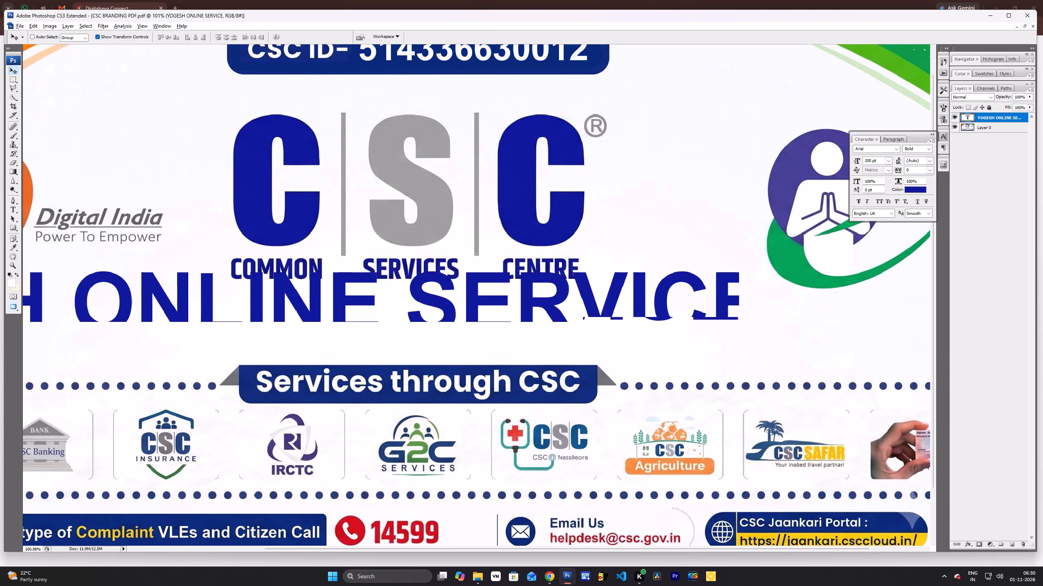
{"action": "left_click_drag", "start_coordinate": [376, 312], "coordinate": [447, 337]}
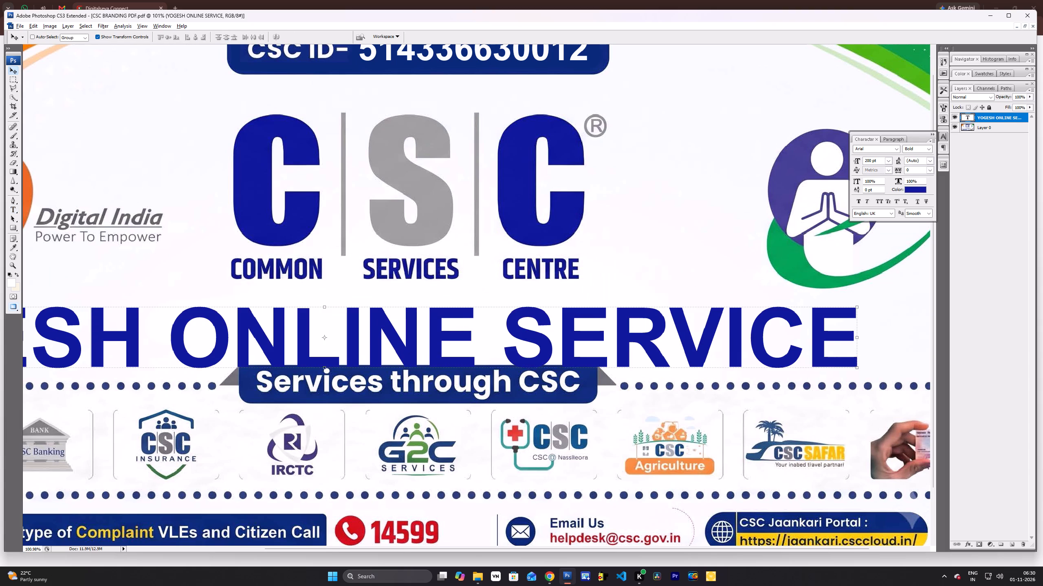
Shrink the "YOGESH ONLINE SERVICE" text and centre it between the "COMMON SERVICES CENTRE" line and the "Services through CSC" ribbon.
{"action": "left_click_drag", "start_coordinate": [859, 370], "coordinate": [665, 361], "text": "shift"}
{"action": "left_click_drag", "start_coordinate": [665, 399], "coordinate": [446, 361], "text": "shift"}
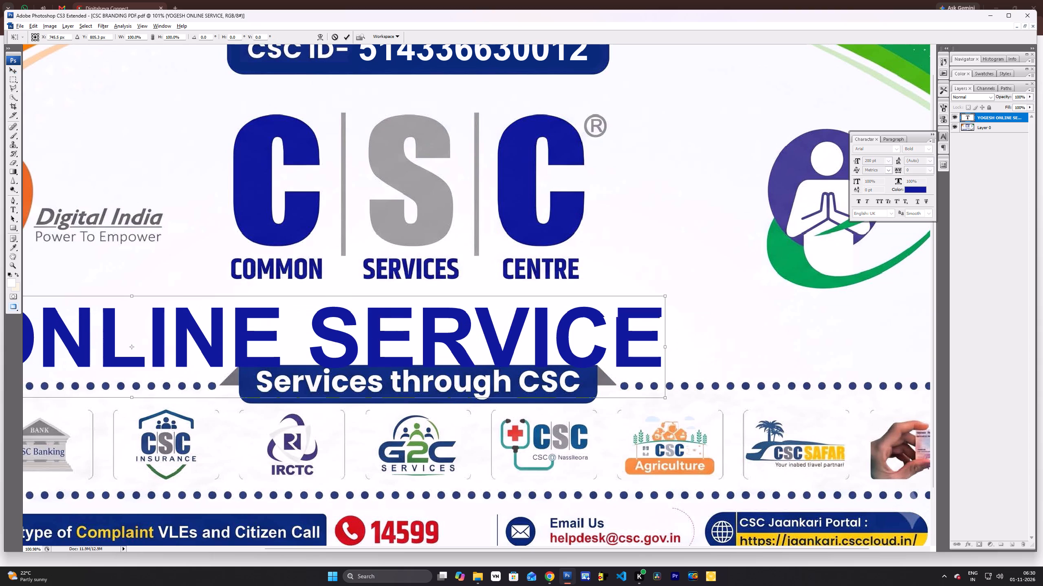
{"action": "left_click_drag", "start_coordinate": [446, 361], "coordinate": [380, 348], "text": "shift"}
{"action": "key", "text": "Return"}
{"action": "left_click_drag", "start_coordinate": [329, 339], "coordinate": [496, 348]}
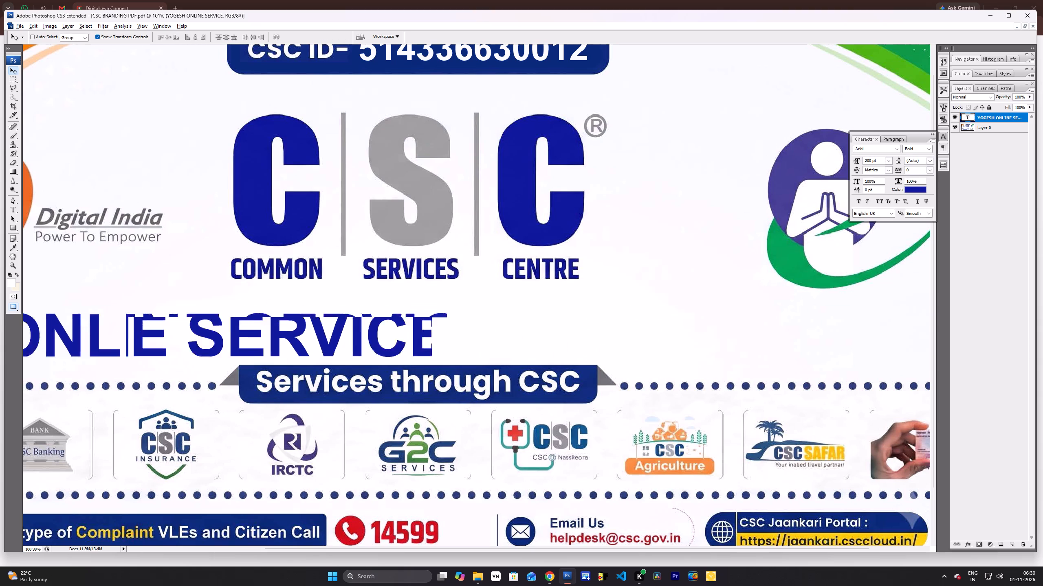
{"action": "left_click_drag", "start_coordinate": [496, 348], "coordinate": [771, 339]}
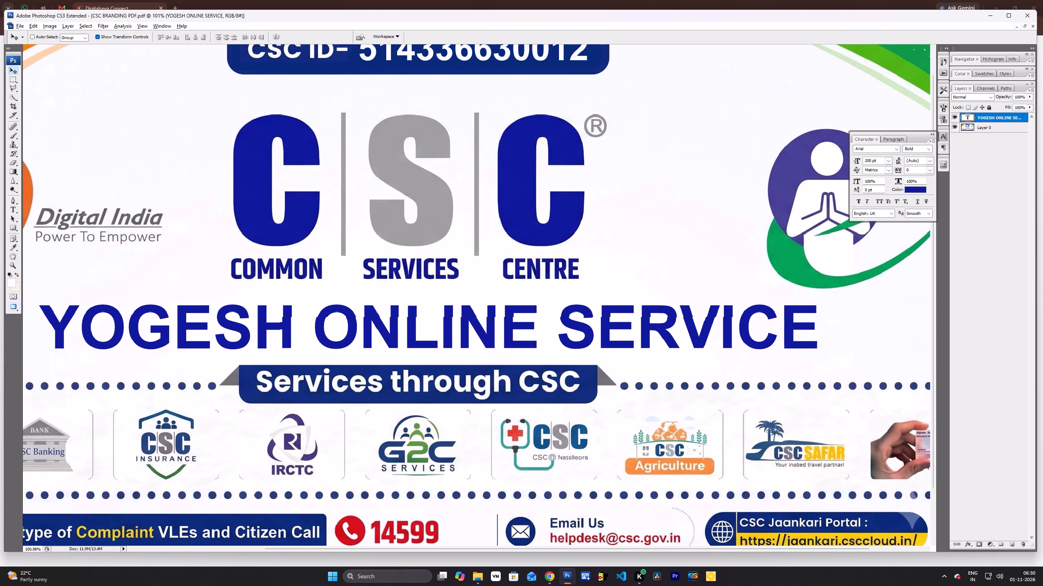
{"action": "left_click_drag", "start_coordinate": [771, 339], "coordinate": [777, 337]}
Merge the centre name text and the banner artwork into a single layer.
{"action": "scroll", "coordinate": [773, 335], "scroll_direction": "down", "scroll_amount": 5}
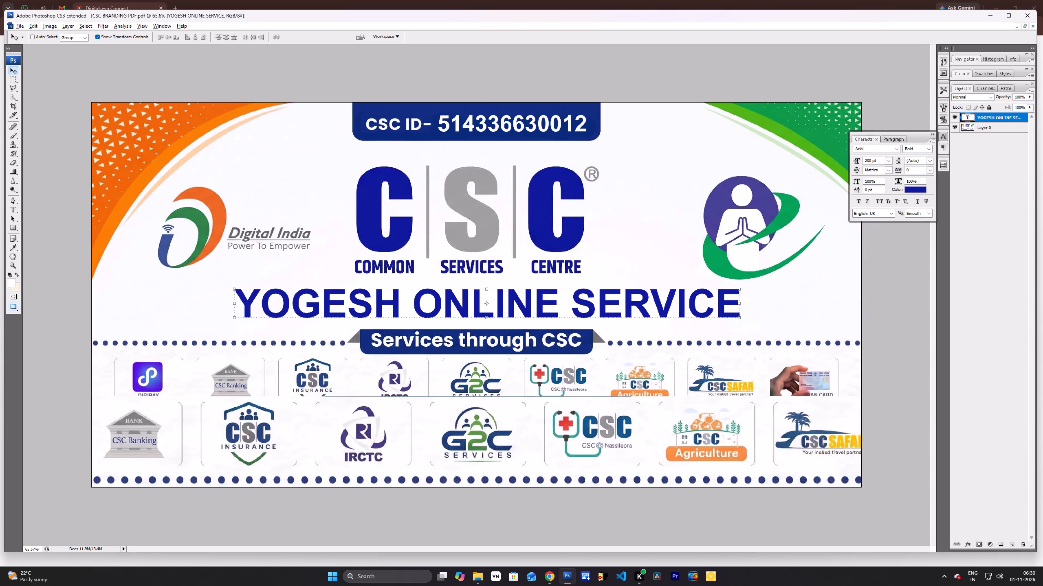
{"action": "scroll", "coordinate": [632, 285], "scroll_direction": "up", "scroll_amount": 1}
{"action": "key", "text": "ctrl+shift+super+e"}
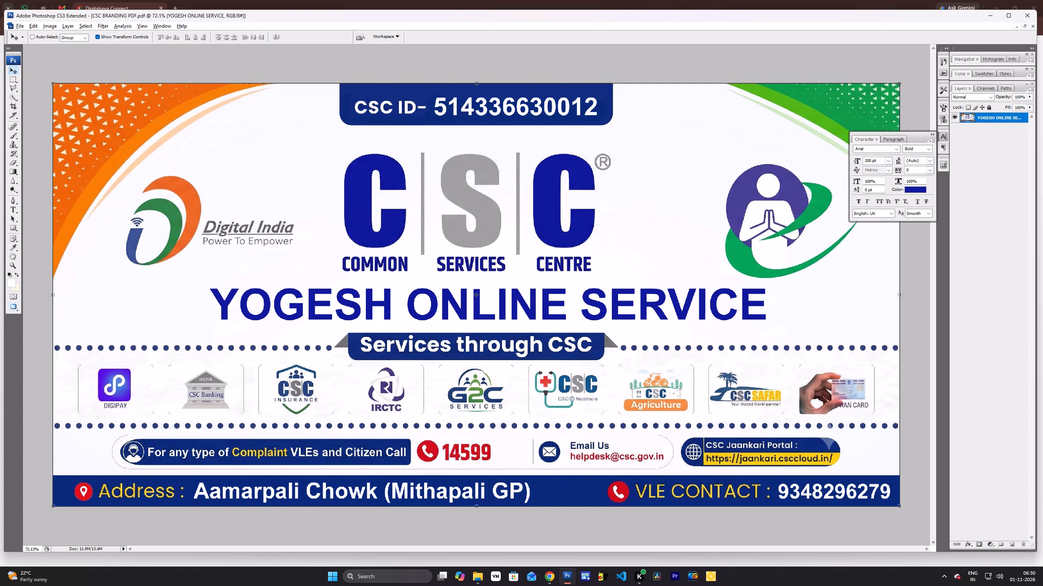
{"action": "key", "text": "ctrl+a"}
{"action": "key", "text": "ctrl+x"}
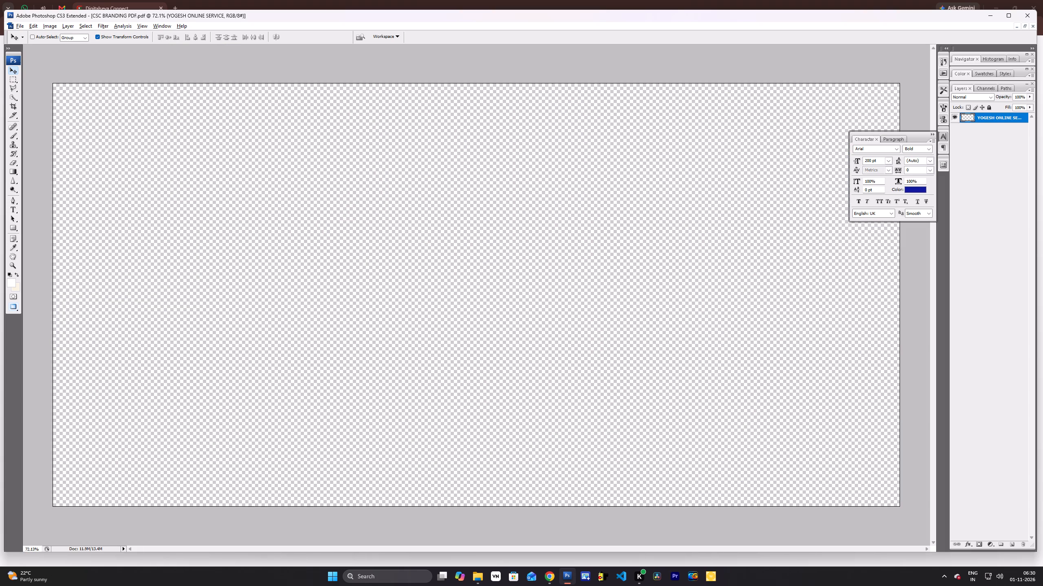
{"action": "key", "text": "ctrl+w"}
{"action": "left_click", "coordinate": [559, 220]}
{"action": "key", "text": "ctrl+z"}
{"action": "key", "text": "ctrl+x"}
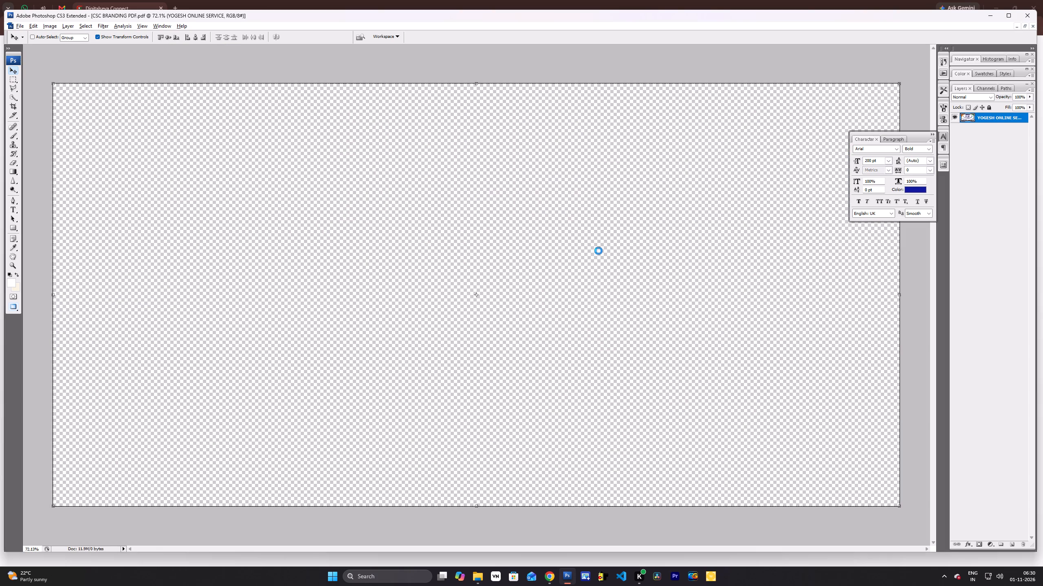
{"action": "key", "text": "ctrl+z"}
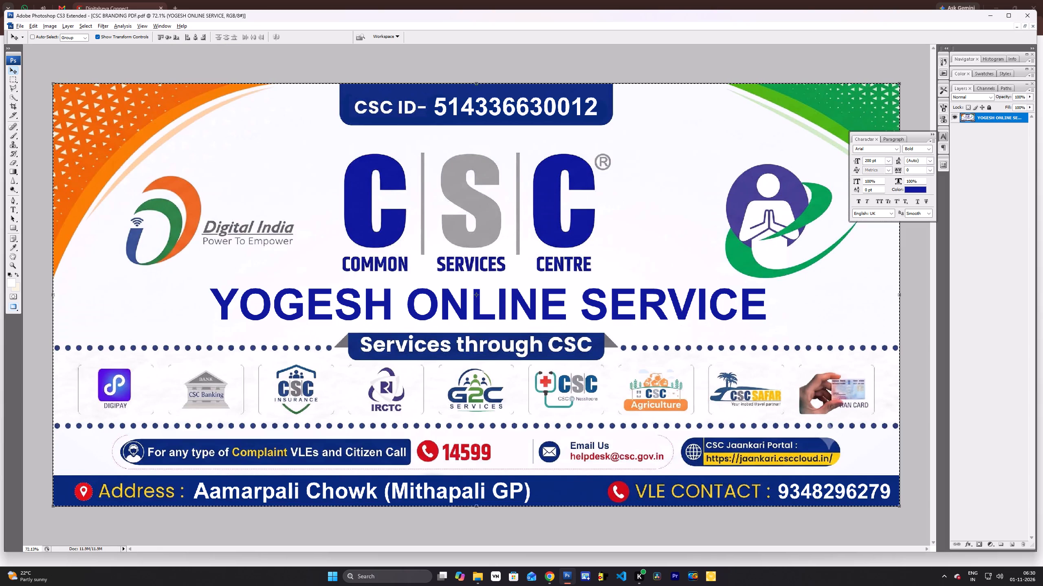
Save the merged banner document.
{"action": "key", "text": "ctrl+s"}
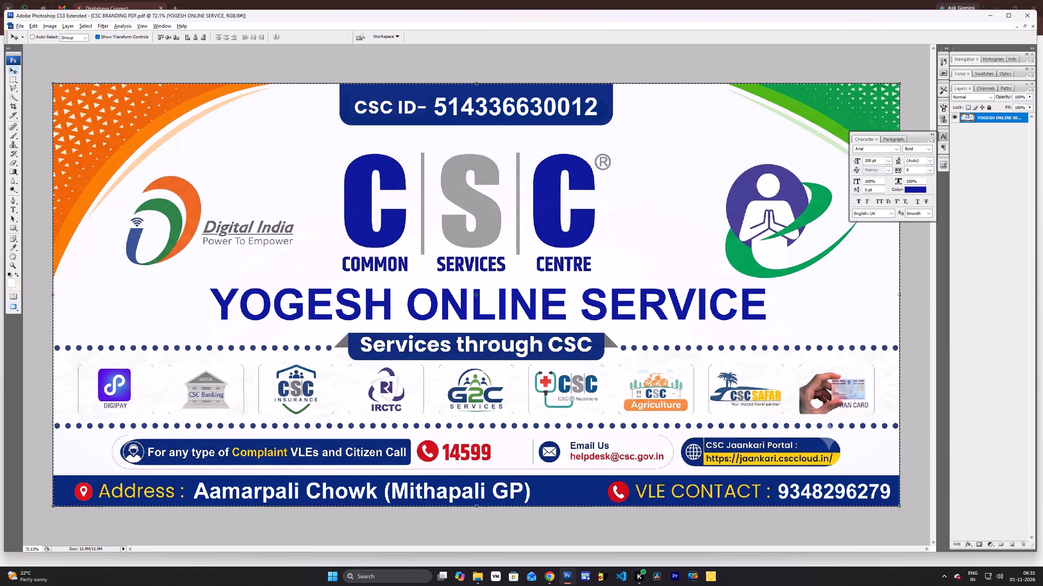
Cut the entire banner artwork to the clipboard and close its document without saving the cut.
{"action": "key", "text": "ctrl+a"}
{"action": "key", "text": "ctrl+x"}
{"action": "key", "text": "ctrl+w"}
{"action": "left_click", "coordinate": [519, 218]}
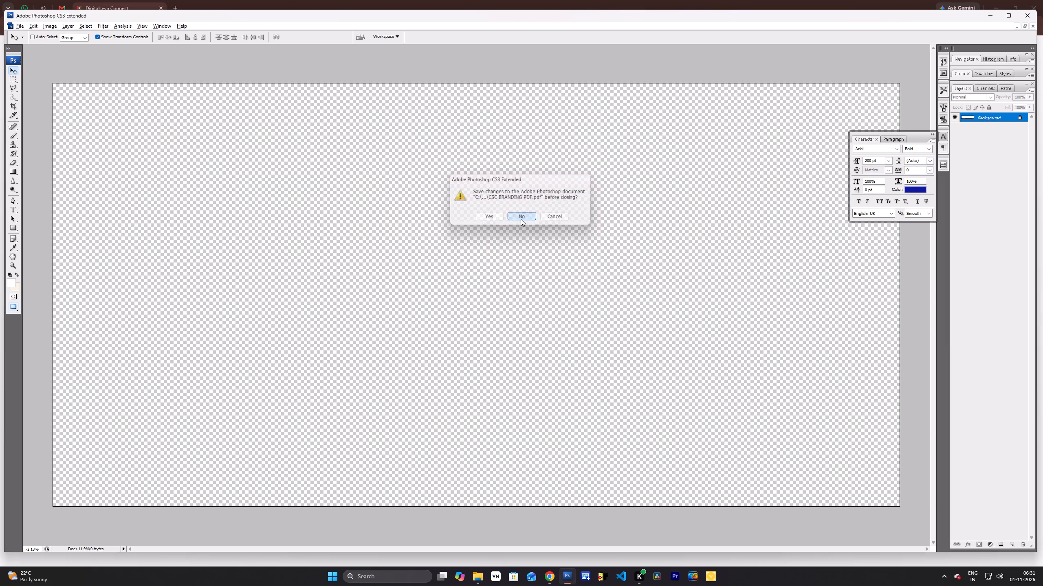
Paste the banner into the blank wide document and enlarge it to fill the canvas height at the canvas's left end.
{"action": "scroll", "coordinate": [570, 272], "scroll_direction": "down", "scroll_amount": 2}
{"action": "scroll", "coordinate": [570, 276], "scroll_direction": "up", "scroll_amount": 2}
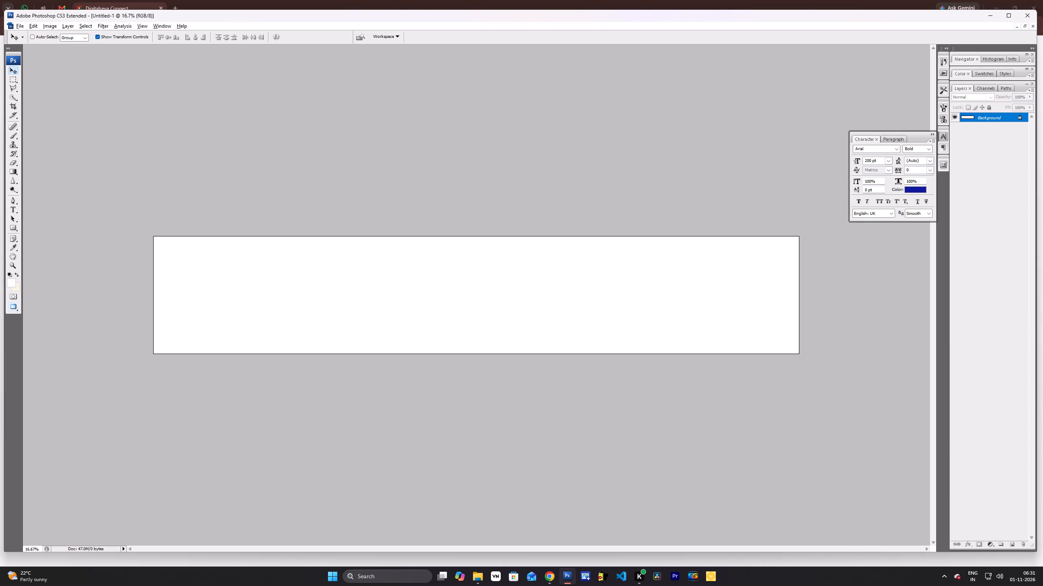
{"action": "key", "text": "ctrl+v"}
{"action": "left_click_drag", "start_coordinate": [560, 291], "coordinate": [345, 282]}
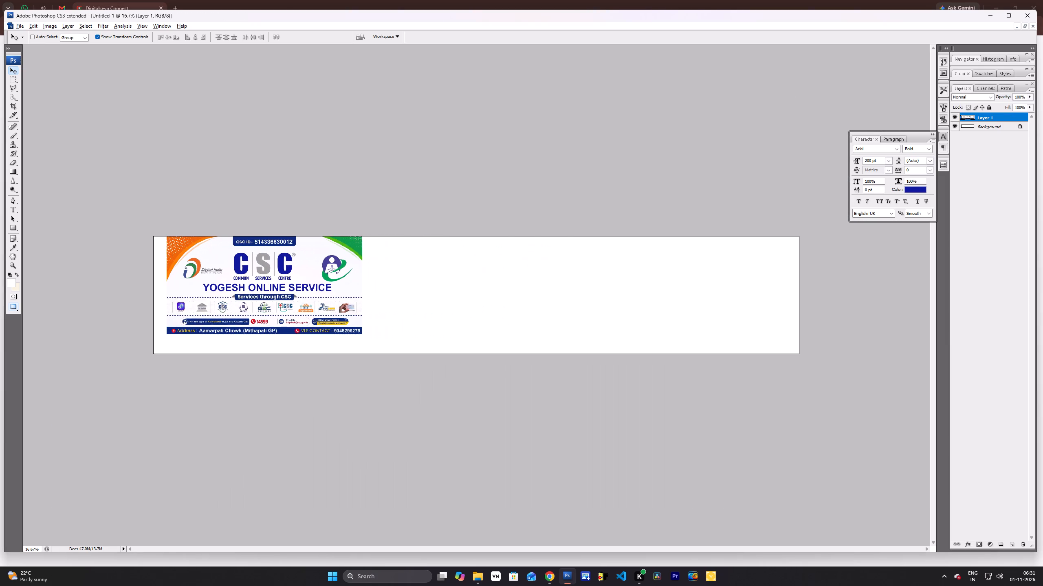
{"action": "left_click_drag", "start_coordinate": [345, 282], "coordinate": [336, 280]}
{"action": "left_click_drag", "start_coordinate": [352, 333], "coordinate": [381, 350], "text": "shift"}
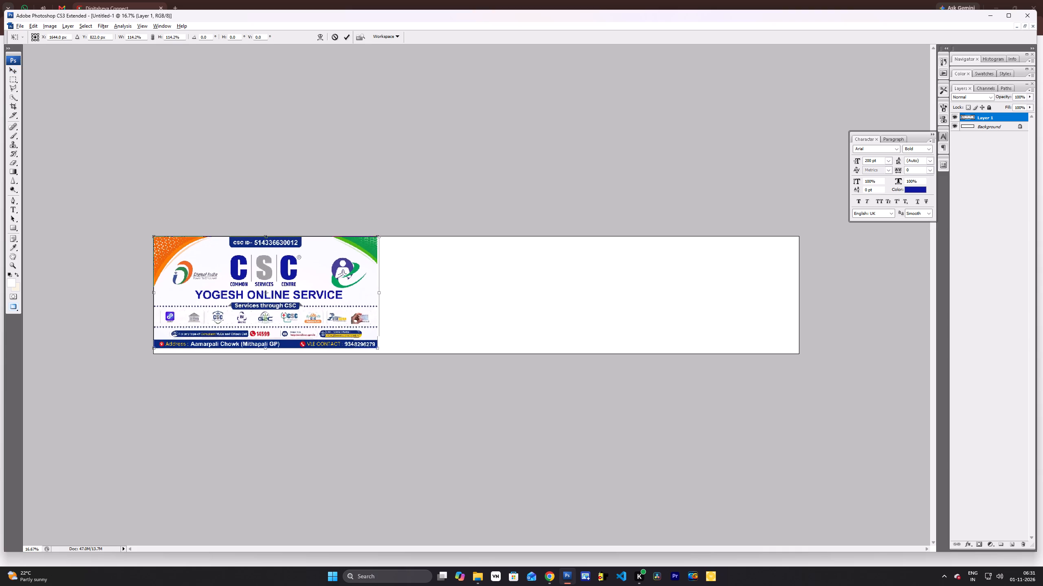
{"action": "left_click_drag", "start_coordinate": [381, 350], "coordinate": [392, 353], "text": "shift"}
{"action": "key", "text": "Return"}
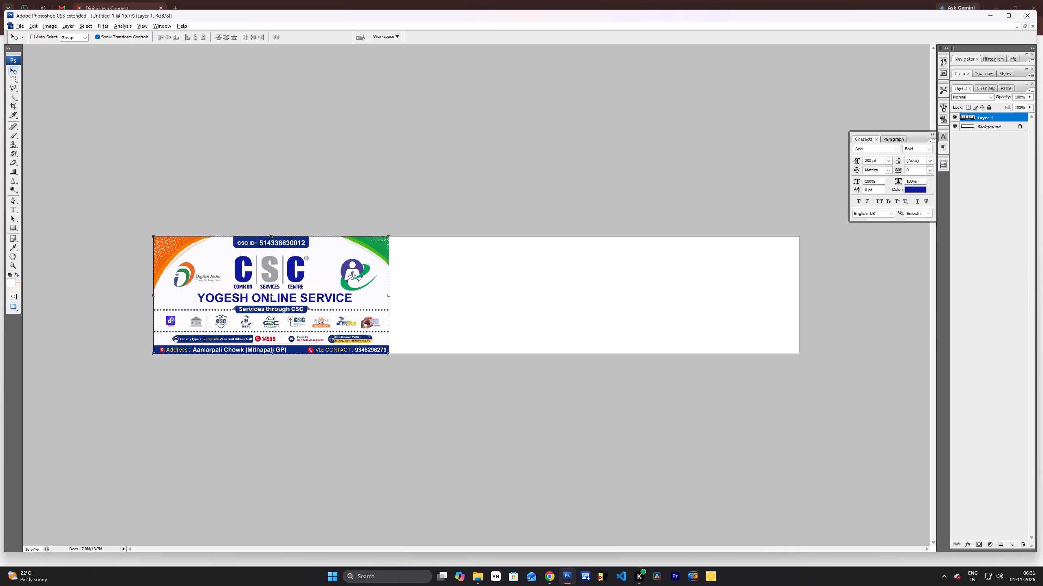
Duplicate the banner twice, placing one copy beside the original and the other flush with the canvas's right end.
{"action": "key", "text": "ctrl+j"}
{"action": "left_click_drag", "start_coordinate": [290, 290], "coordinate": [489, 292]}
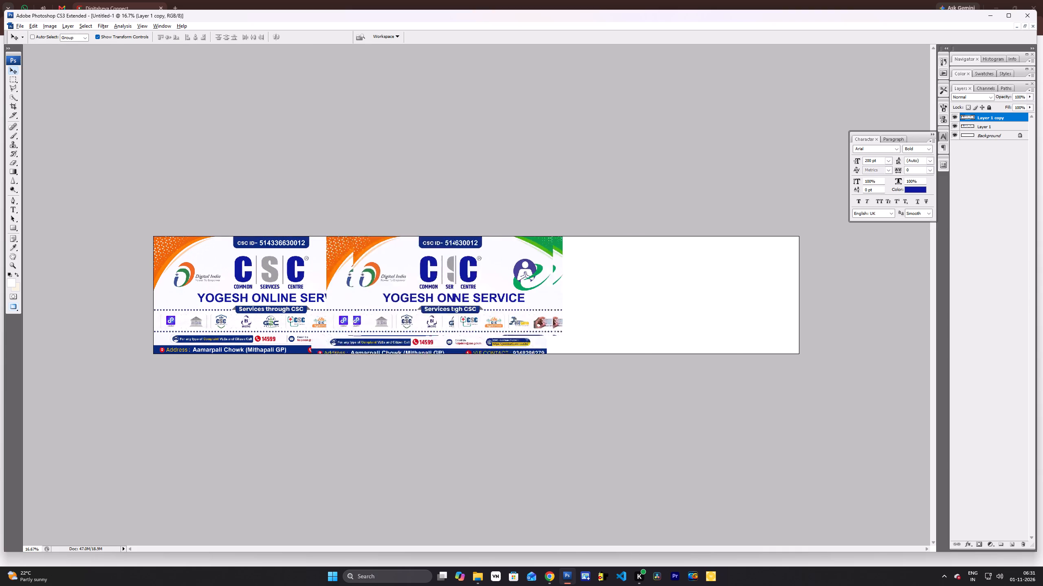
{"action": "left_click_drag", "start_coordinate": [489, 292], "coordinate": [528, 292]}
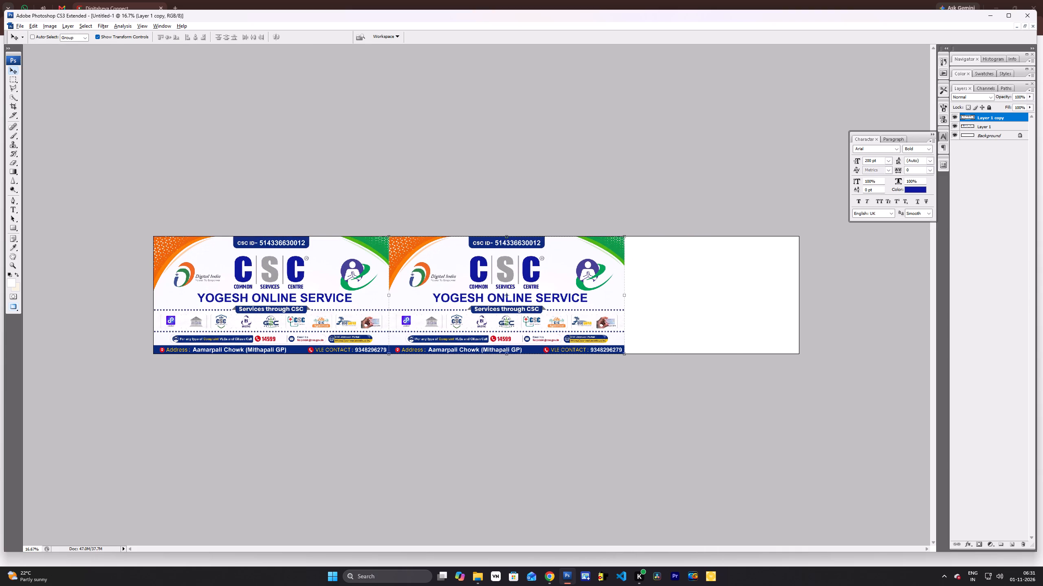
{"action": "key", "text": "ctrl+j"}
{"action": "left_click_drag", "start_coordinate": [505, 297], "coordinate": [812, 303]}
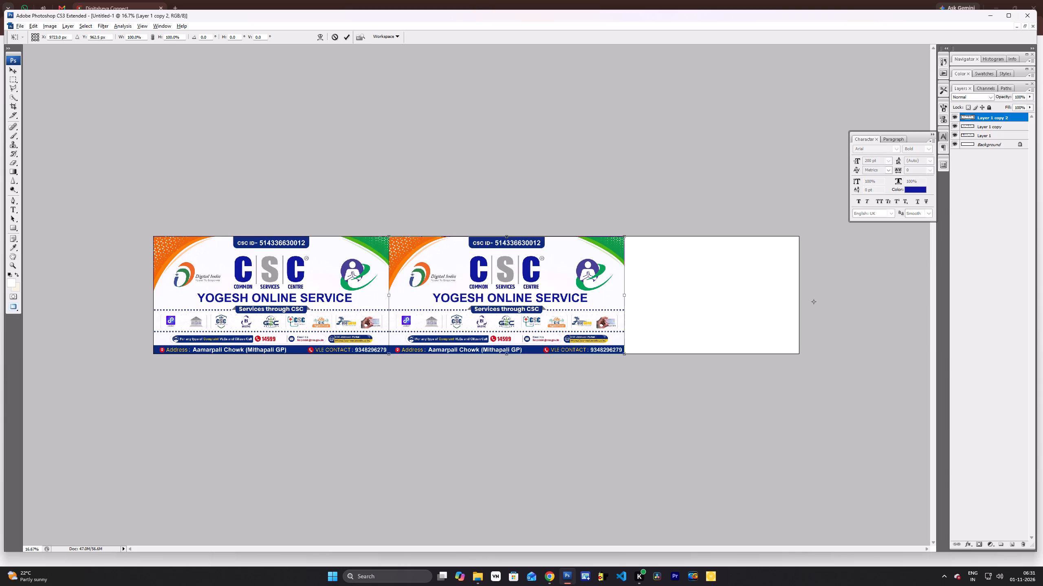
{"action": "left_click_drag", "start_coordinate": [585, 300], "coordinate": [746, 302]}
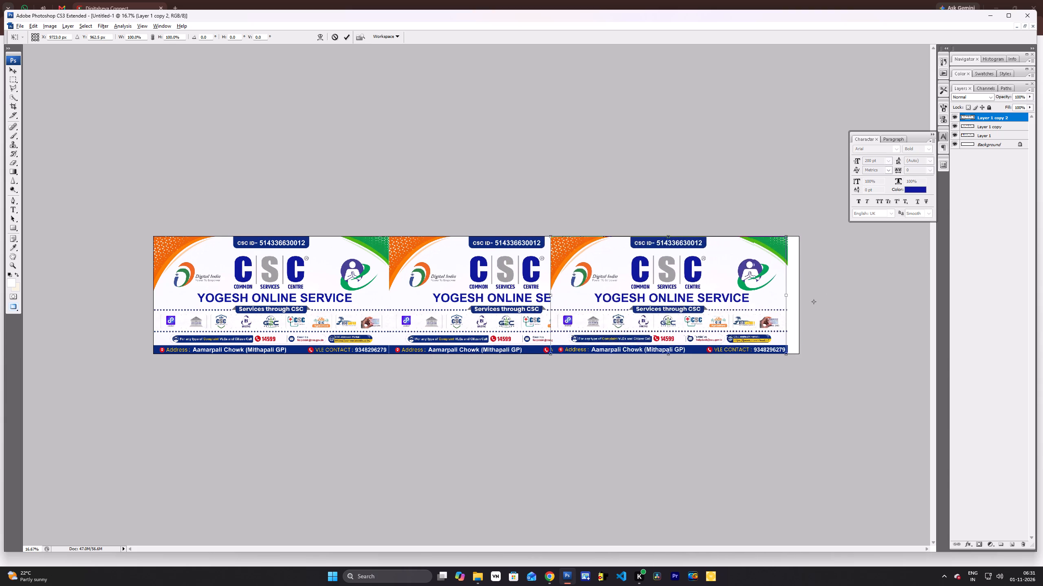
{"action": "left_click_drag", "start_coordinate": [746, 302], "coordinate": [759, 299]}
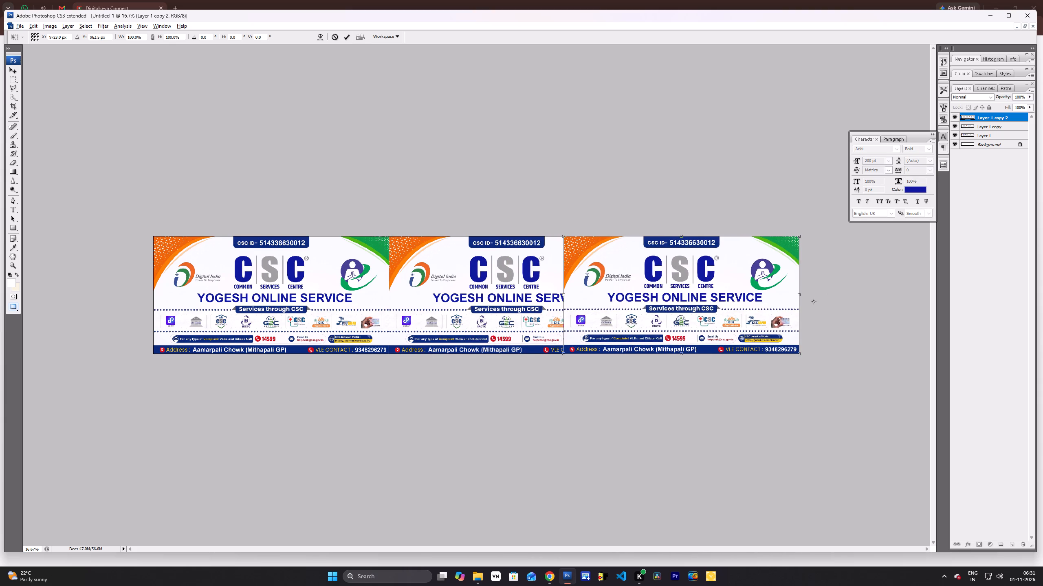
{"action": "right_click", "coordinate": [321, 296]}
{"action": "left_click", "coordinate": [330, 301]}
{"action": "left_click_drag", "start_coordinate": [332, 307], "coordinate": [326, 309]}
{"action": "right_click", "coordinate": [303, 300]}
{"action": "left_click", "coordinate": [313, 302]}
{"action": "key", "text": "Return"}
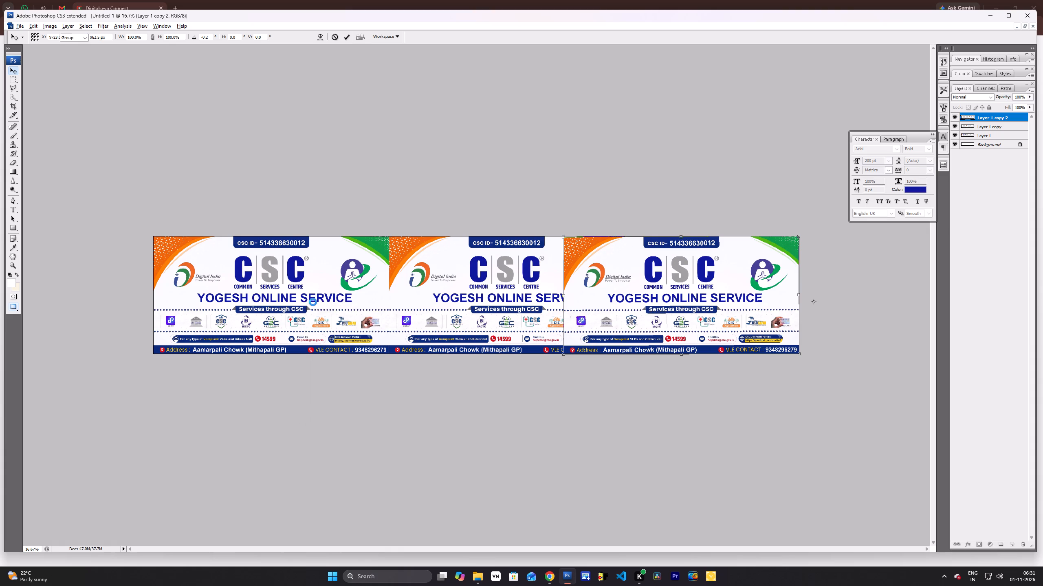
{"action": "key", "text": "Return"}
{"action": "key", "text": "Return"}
Shift the first banner slightly left so that it overhangs the canvas's left edge.
{"action": "right_click", "coordinate": [307, 295]}
{"action": "left_click", "coordinate": [315, 299]}
{"action": "left_click_drag", "start_coordinate": [321, 300], "coordinate": [316, 300]}
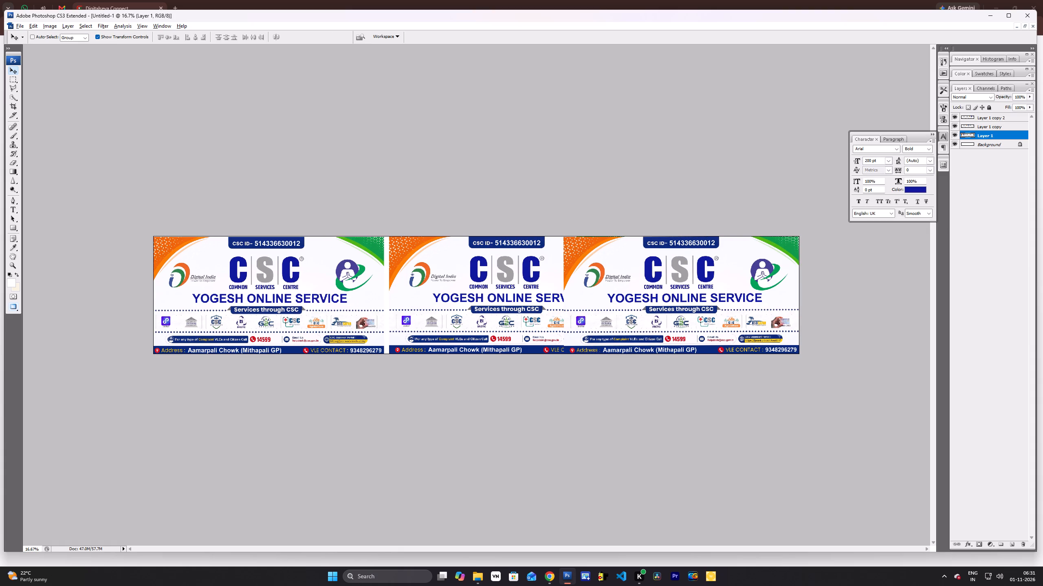
{"action": "left_click_drag", "start_coordinate": [316, 300], "coordinate": [315, 300]}
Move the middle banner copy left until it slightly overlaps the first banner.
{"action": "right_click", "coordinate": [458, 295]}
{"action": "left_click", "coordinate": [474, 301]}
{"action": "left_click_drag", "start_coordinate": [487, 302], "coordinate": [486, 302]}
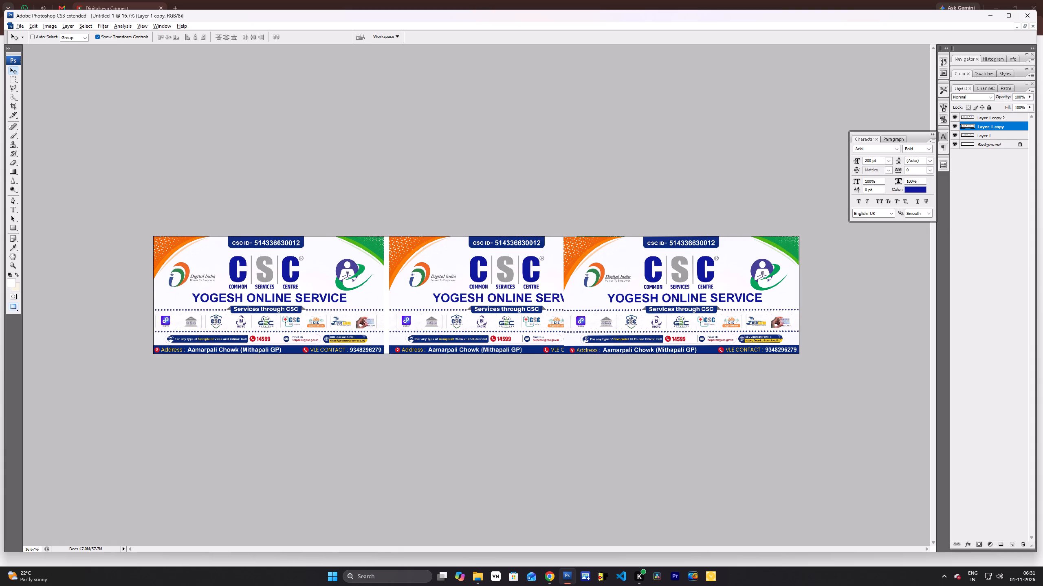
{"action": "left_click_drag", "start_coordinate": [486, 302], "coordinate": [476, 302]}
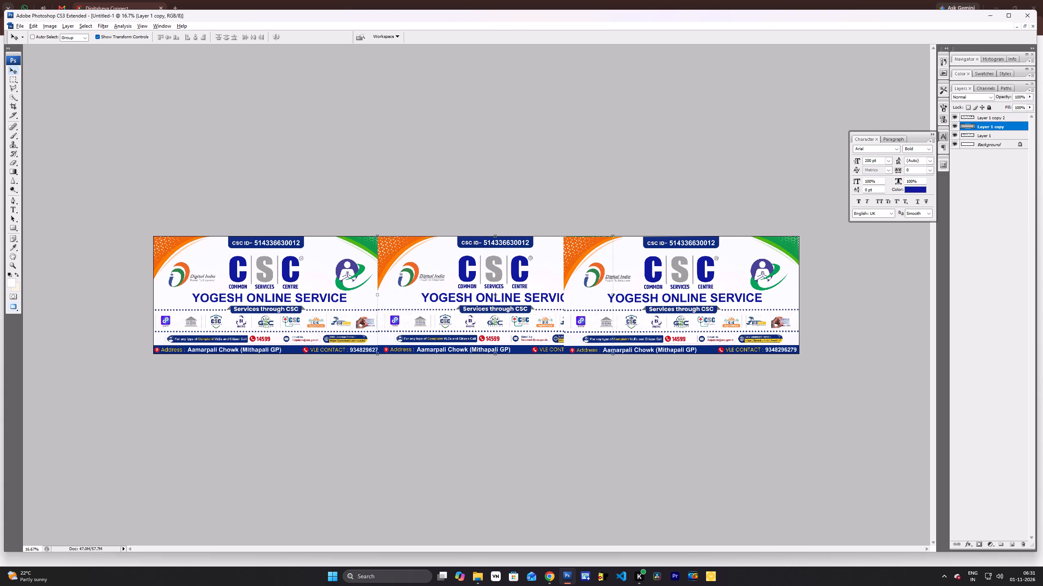
Narrow the first banner to about 91% of its width while keeping it at the full canvas height.
{"action": "right_click", "coordinate": [251, 301]}
{"action": "left_click", "coordinate": [259, 303]}
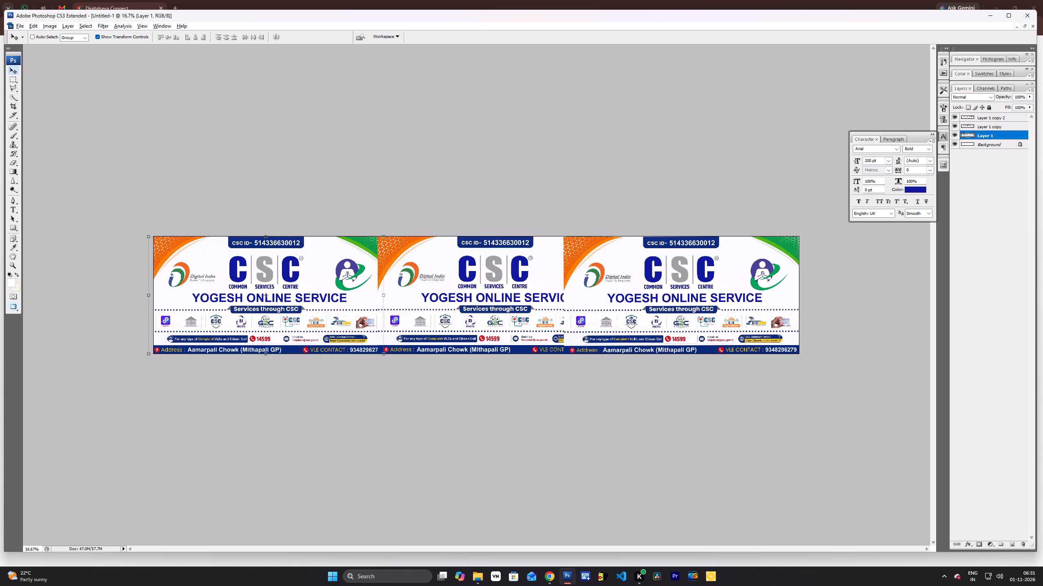
{"action": "left_click_drag", "start_coordinate": [382, 355], "coordinate": [364, 337], "text": "shift"}
{"action": "left_click_drag", "start_coordinate": [255, 345], "coordinate": [255, 354]}
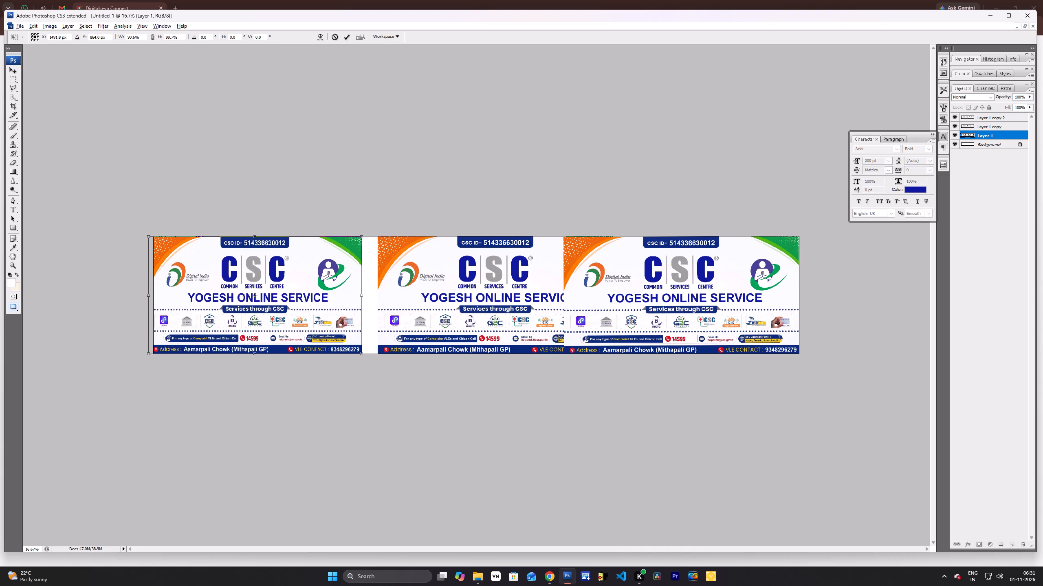
{"action": "key", "text": "Return"}
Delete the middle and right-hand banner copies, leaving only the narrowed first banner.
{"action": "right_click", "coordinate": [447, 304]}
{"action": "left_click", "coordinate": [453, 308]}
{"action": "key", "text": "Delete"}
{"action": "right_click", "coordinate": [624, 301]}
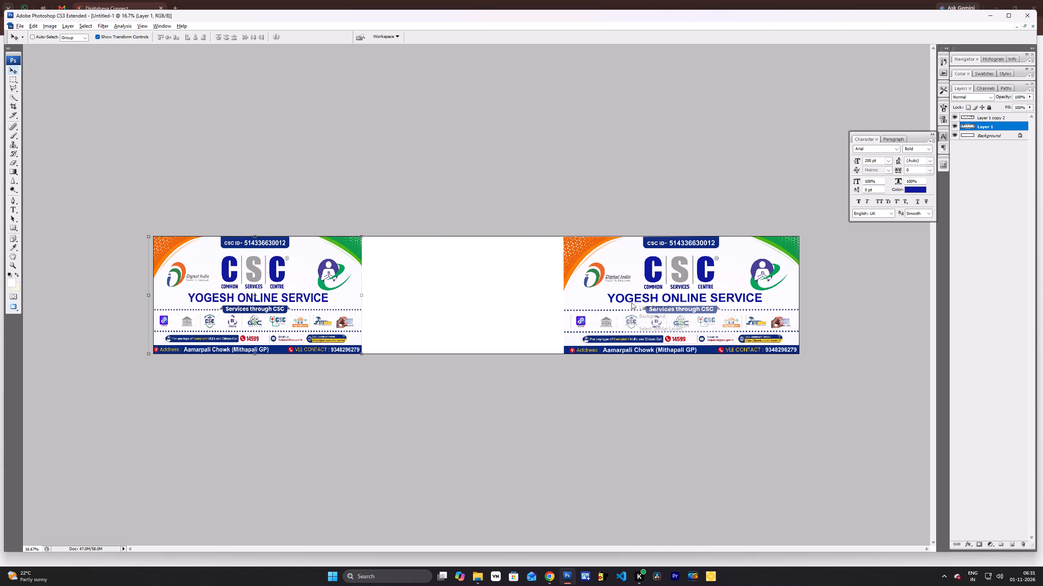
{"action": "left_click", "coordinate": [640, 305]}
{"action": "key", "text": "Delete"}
Duplicate the narrowed banner twice, placing one copy beside the first banner and the other flush with the canvas's right end.
{"action": "right_click", "coordinate": [299, 286]}
{"action": "left_click", "coordinate": [326, 295]}
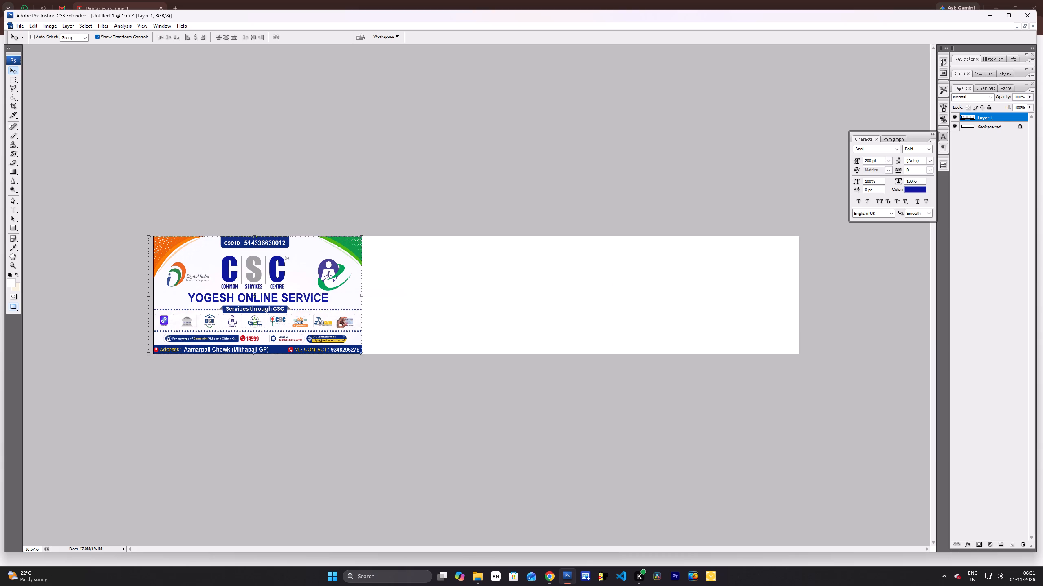
{"action": "key", "text": "ctrl+j"}
{"action": "left_click_drag", "start_coordinate": [295, 298], "coordinate": [510, 298]}
{"action": "key", "text": "ctrl+j"}
{"action": "left_click_drag", "start_coordinate": [482, 316], "coordinate": [593, 318]}
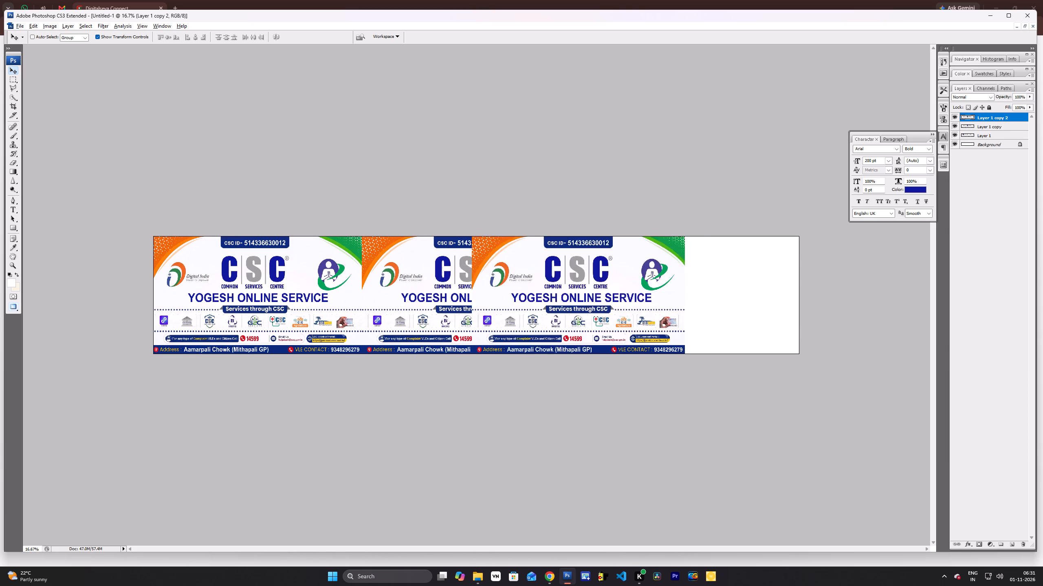
{"action": "left_click_drag", "start_coordinate": [593, 318], "coordinate": [705, 317]}
Widen the middle banner copy to close the gap between it and the third banner.
{"action": "right_click", "coordinate": [546, 295]}
{"action": "left_click", "coordinate": [566, 298]}
{"action": "left_click_drag", "start_coordinate": [577, 296], "coordinate": [588, 296]}
{"action": "key", "text": "Return"}
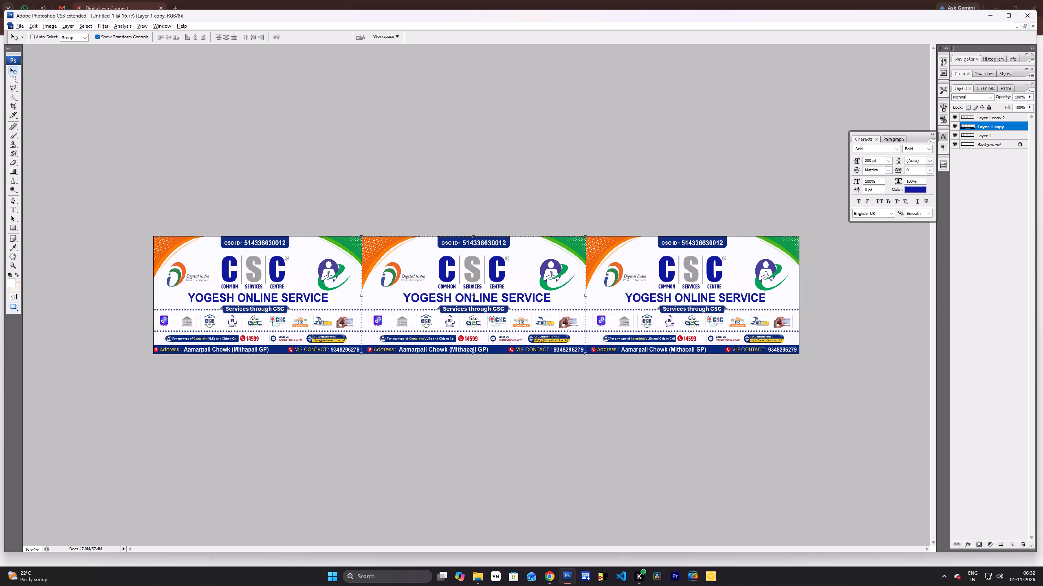
Begin saving the three-banner layout under a new name in the Documents library, with JPEG as the format.
{"action": "scroll", "coordinate": [629, 223], "scroll_direction": "down", "scroll_amount": 1}
{"action": "scroll", "coordinate": [729, 217], "scroll_direction": "up", "scroll_amount": 5}
{"action": "scroll", "coordinate": [723, 233], "scroll_direction": "down", "scroll_amount": 1}
{"action": "scroll", "coordinate": [677, 245], "scroll_direction": "down", "scroll_amount": 1}
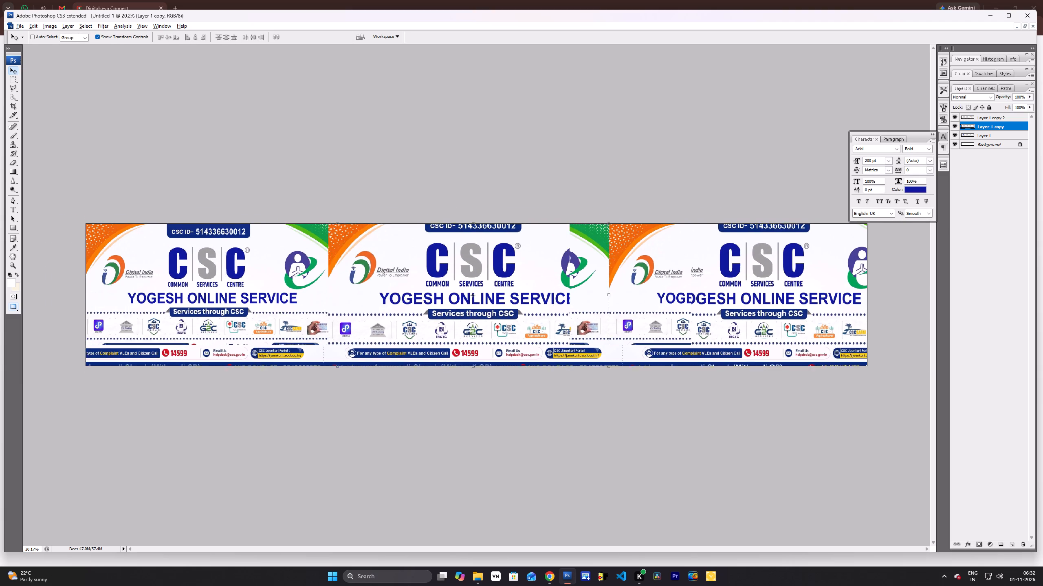
{"action": "scroll", "coordinate": [671, 249], "scroll_direction": "up", "scroll_amount": 1}
{"action": "key", "text": "ctrl+shift+s"}
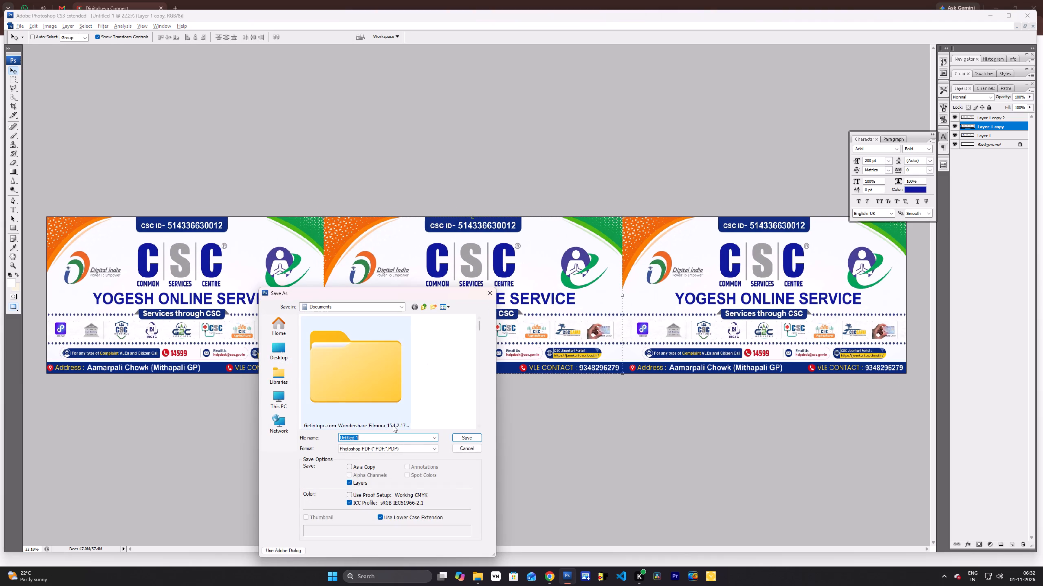
{"action": "left_click", "coordinate": [268, 376]}
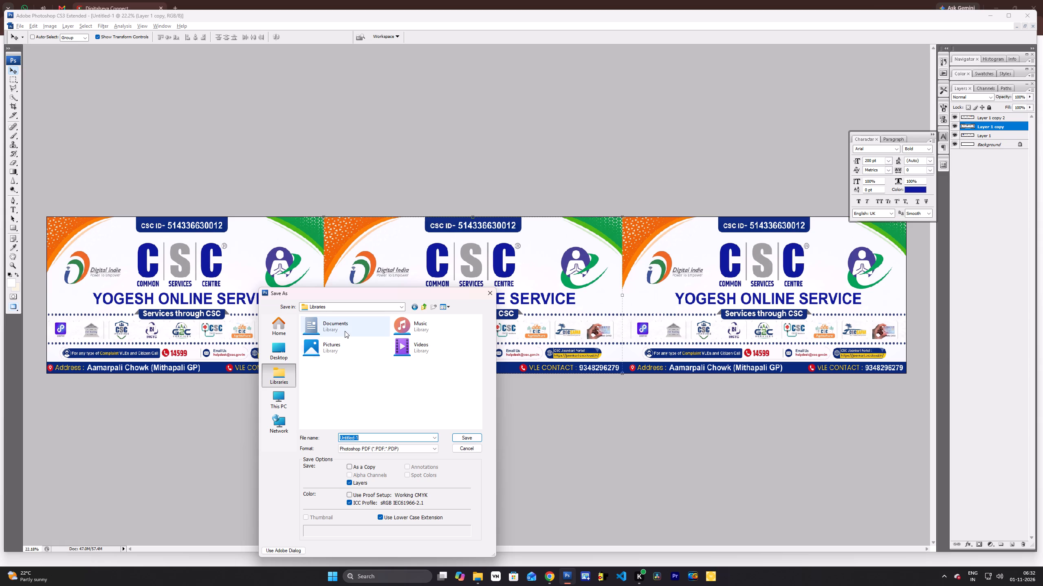
{"action": "double_click", "coordinate": [345, 331]}
{"action": "left_click", "coordinate": [371, 452]}
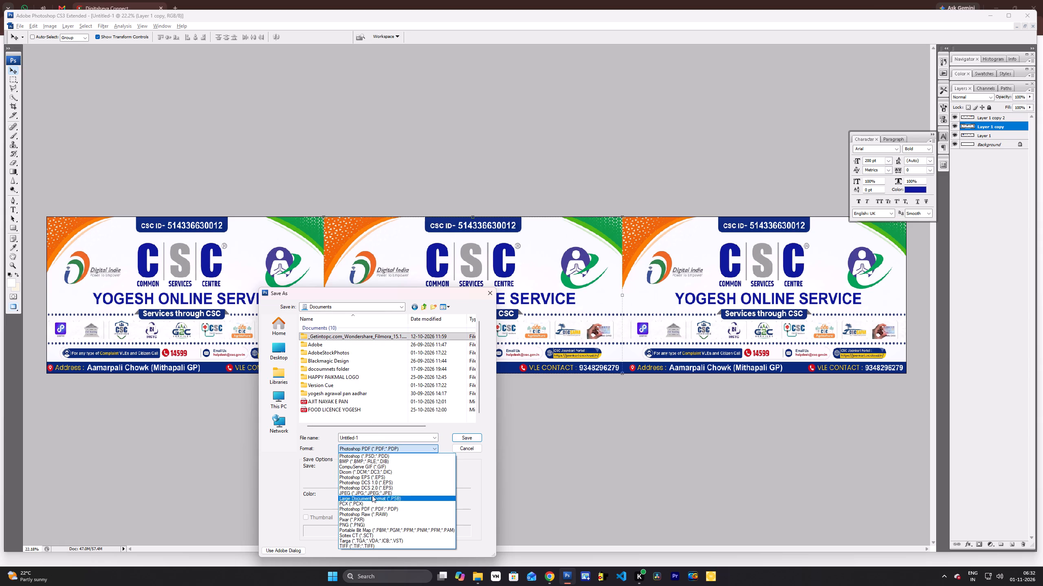
{"action": "left_click", "coordinate": [377, 491]}
Enter "2X11 FIT BANNER CSC HYO" as the JPEG's file name.
{"action": "left_click", "coordinate": [376, 437]}
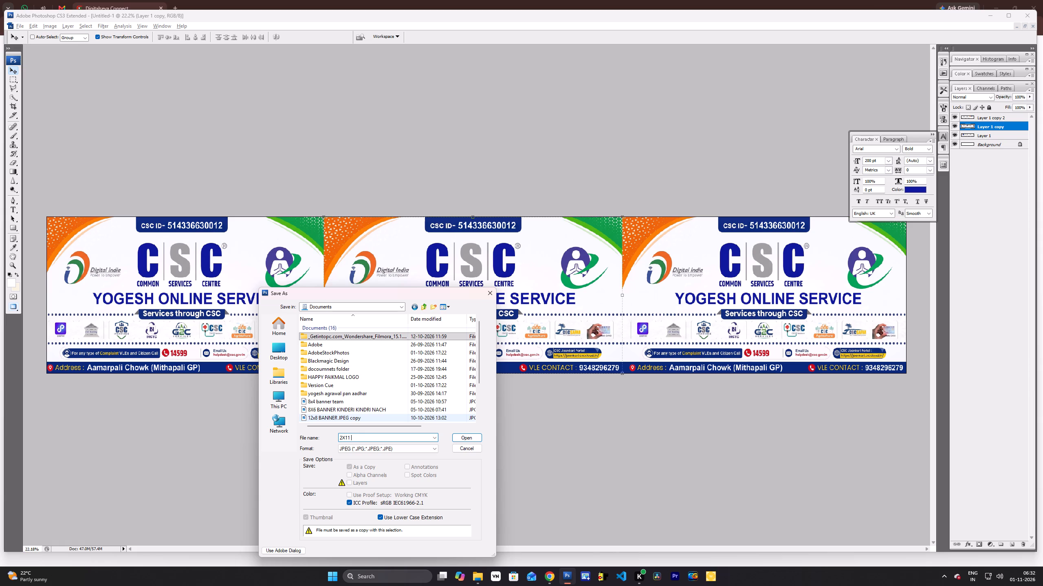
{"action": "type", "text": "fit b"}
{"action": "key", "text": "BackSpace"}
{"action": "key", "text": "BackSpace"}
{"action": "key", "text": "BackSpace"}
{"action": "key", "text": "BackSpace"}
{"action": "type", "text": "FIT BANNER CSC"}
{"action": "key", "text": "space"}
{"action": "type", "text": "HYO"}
Correct the end of the file name to read "2X11 FIT BANNER CSC YOGESH" and save the JPEG with the current JPEG options.
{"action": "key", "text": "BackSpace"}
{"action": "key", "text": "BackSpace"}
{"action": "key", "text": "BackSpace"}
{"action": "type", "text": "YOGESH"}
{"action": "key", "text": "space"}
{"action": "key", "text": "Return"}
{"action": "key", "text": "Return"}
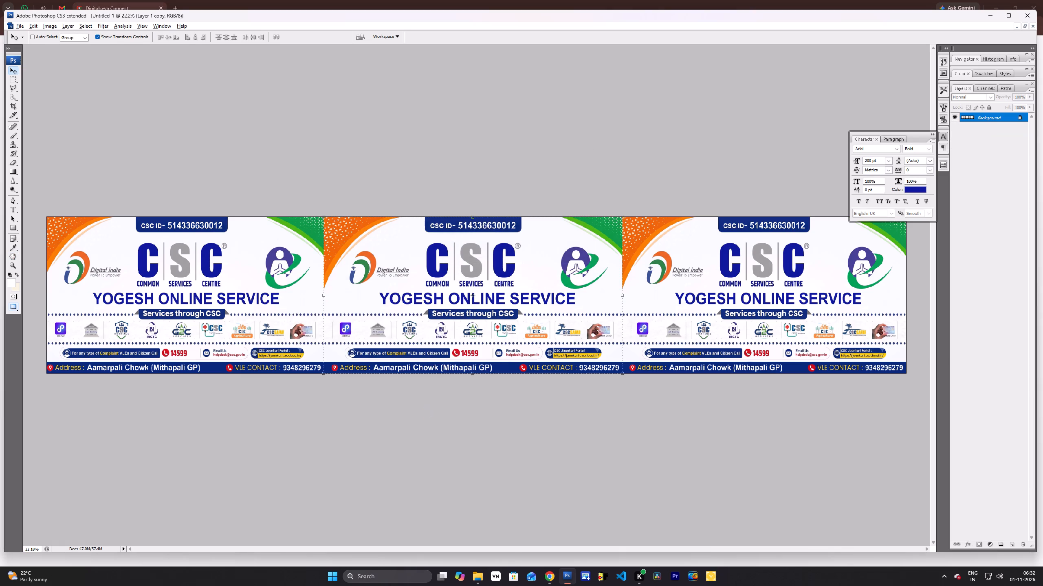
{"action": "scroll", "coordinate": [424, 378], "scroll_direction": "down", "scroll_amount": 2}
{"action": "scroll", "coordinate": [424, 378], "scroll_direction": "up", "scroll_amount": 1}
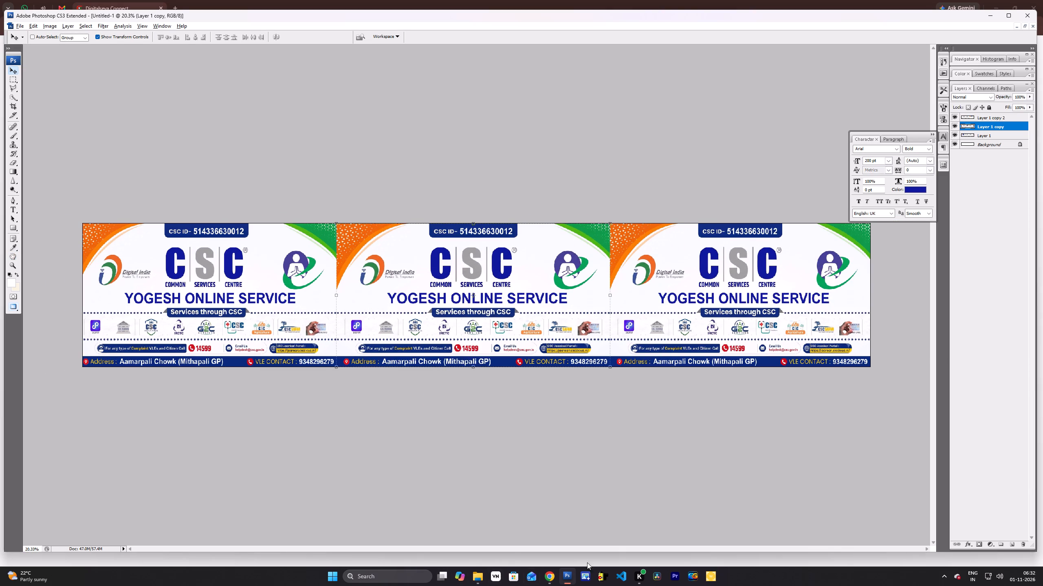
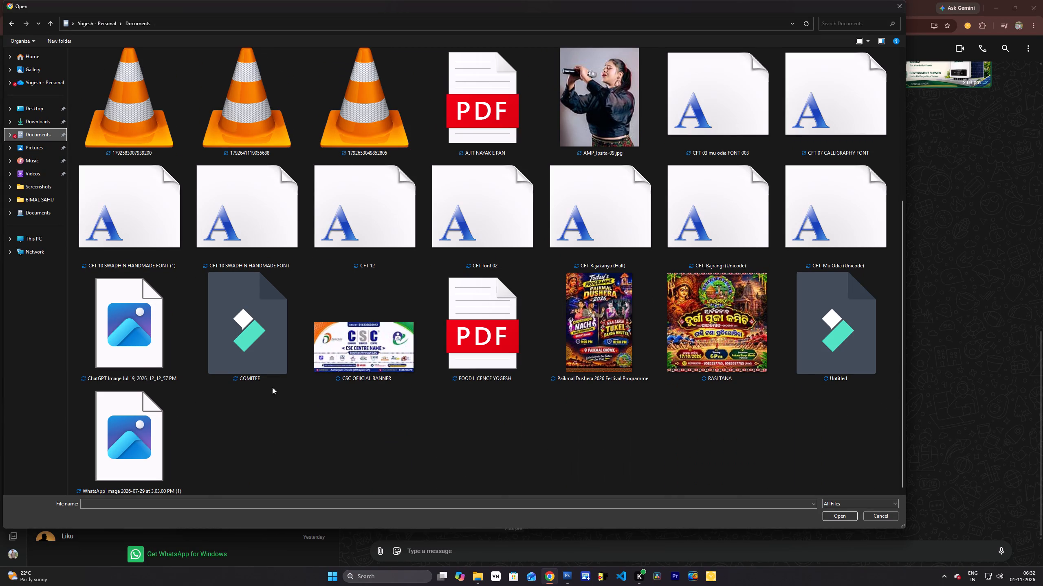
Find the saved 2X11 FIT BANNER CSC YOGESH image in Documents for attaching to the WhatsApp chat.
{"action": "scroll", "coordinate": [566, 324], "scroll_direction": "up", "scroll_amount": 2}
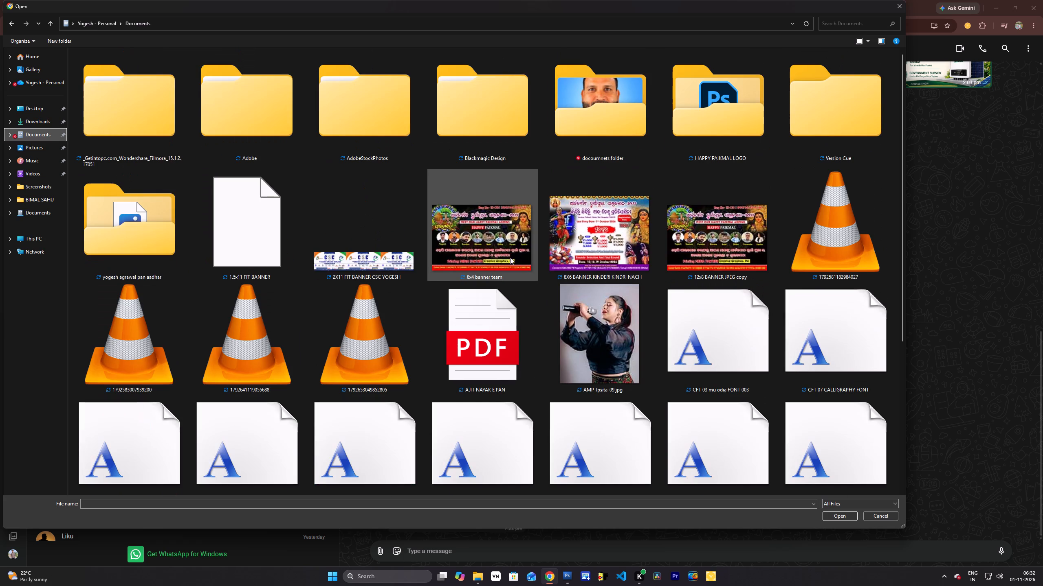
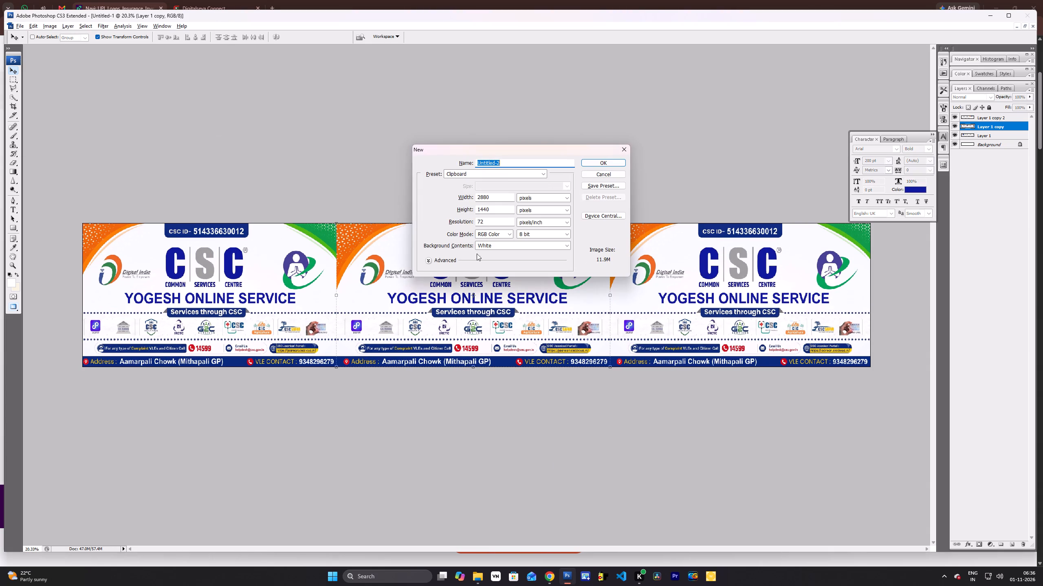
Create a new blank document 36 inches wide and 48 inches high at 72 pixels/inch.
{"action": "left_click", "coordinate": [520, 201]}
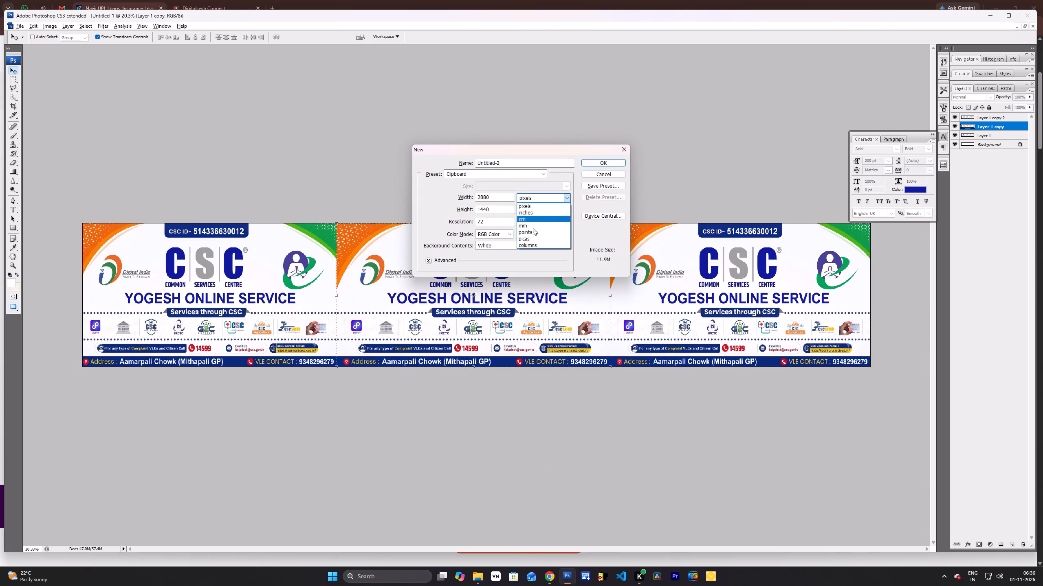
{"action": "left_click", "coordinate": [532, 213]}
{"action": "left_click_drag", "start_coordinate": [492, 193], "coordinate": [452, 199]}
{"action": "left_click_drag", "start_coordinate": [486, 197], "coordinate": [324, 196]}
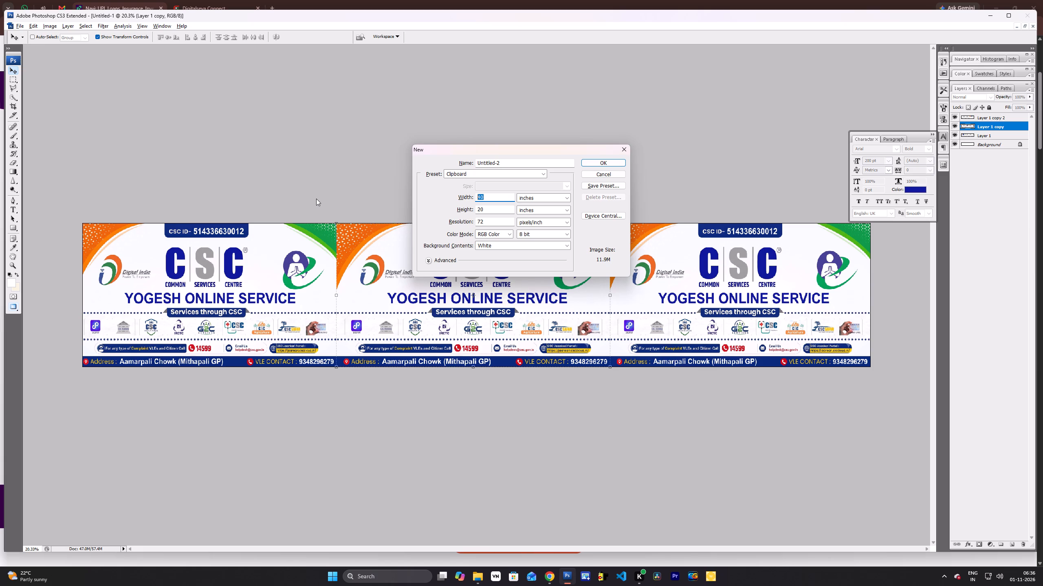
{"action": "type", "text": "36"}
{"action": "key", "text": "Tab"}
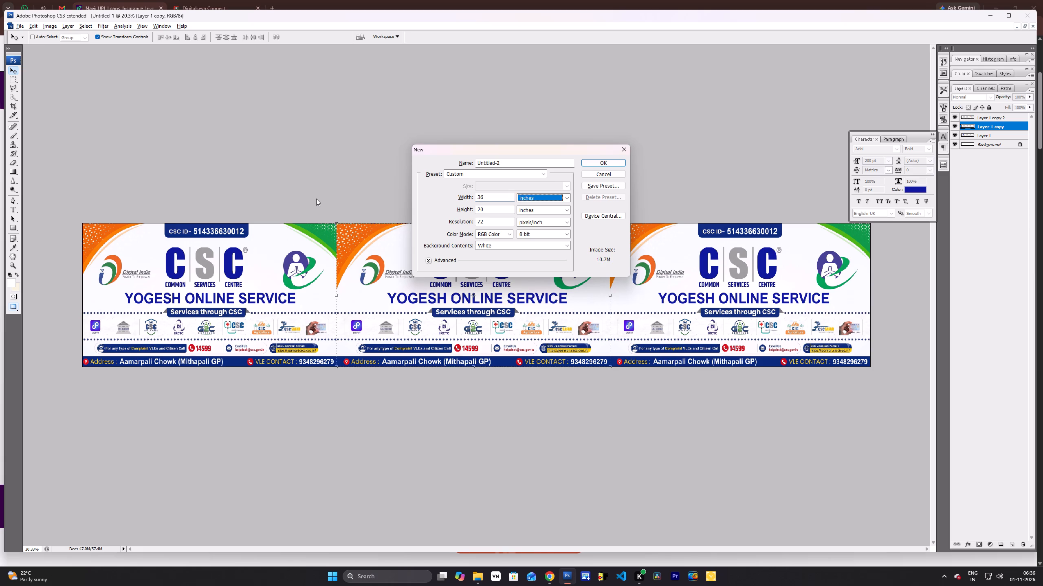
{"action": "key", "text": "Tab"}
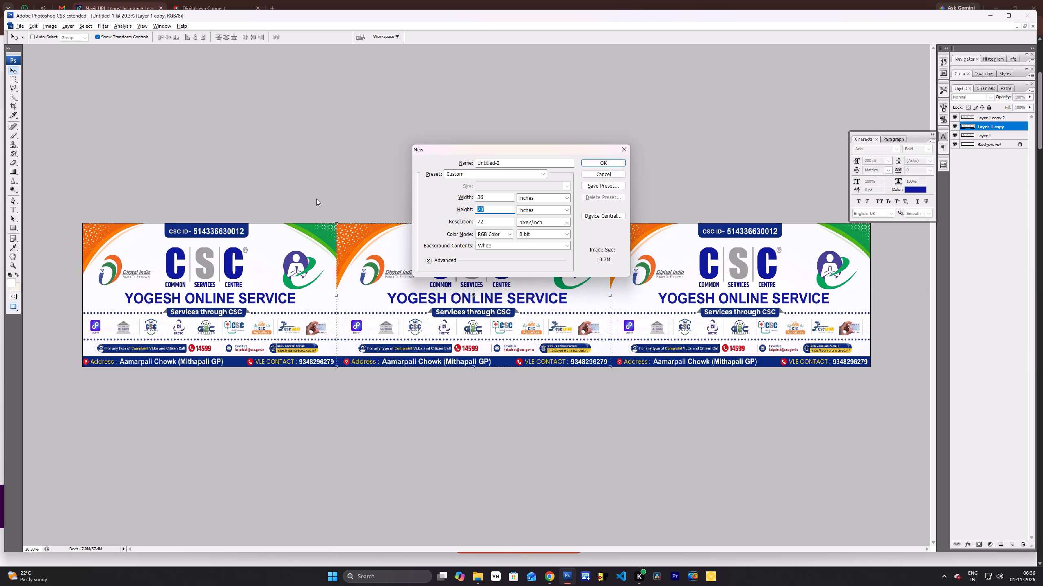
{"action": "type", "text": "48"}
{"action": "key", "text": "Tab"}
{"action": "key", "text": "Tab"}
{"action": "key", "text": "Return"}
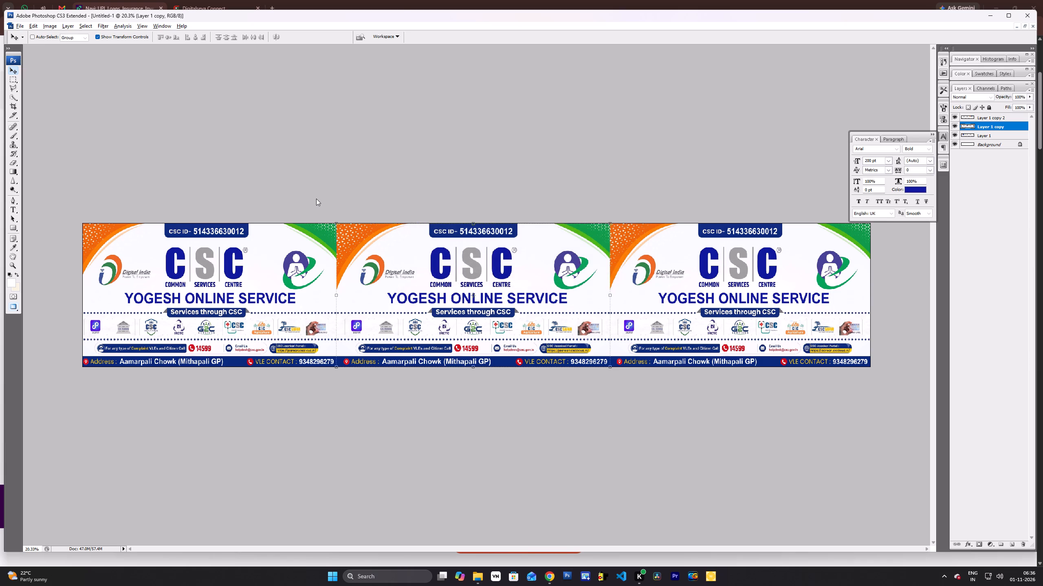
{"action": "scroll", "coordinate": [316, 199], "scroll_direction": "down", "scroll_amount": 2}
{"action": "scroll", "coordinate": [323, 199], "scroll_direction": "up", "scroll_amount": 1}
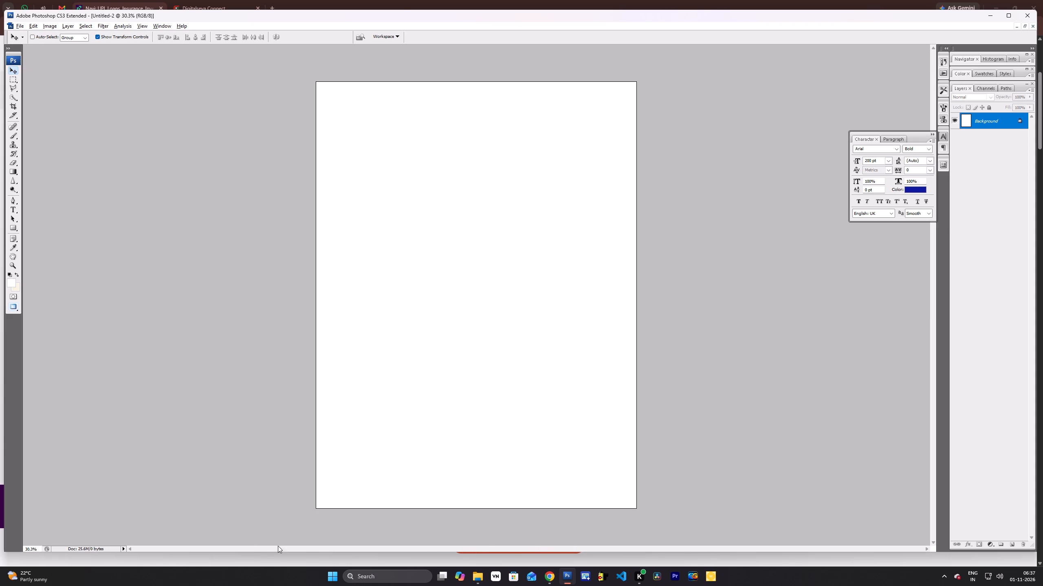
Open the PDF "2. CSC_INSIDE_BANNER" from the Downloads folder in Photoshop.
{"action": "left_click", "coordinate": [477, 571]}
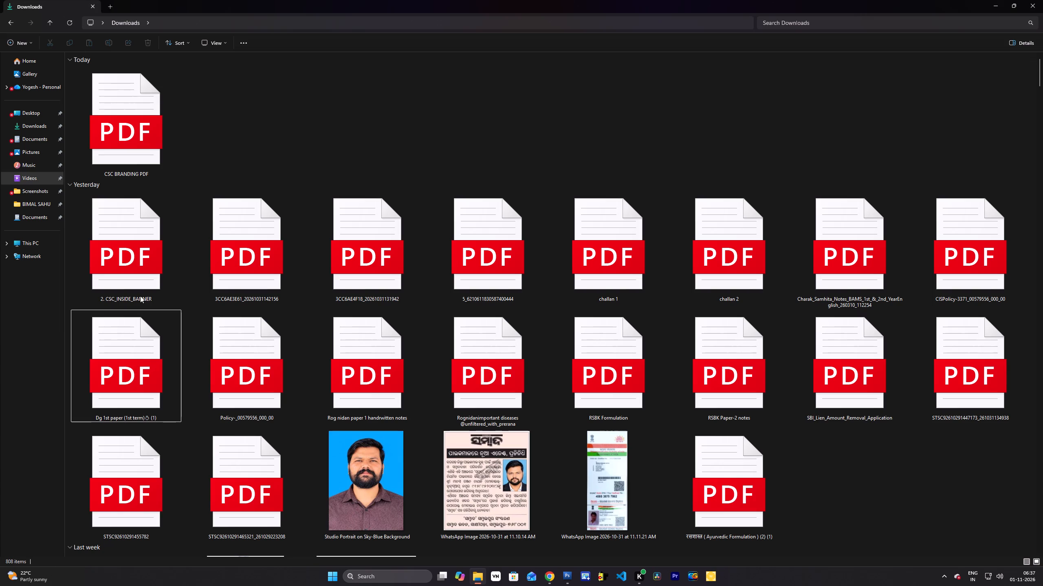
{"action": "left_click", "coordinate": [140, 288]}
{"action": "right_click", "coordinate": [138, 280]}
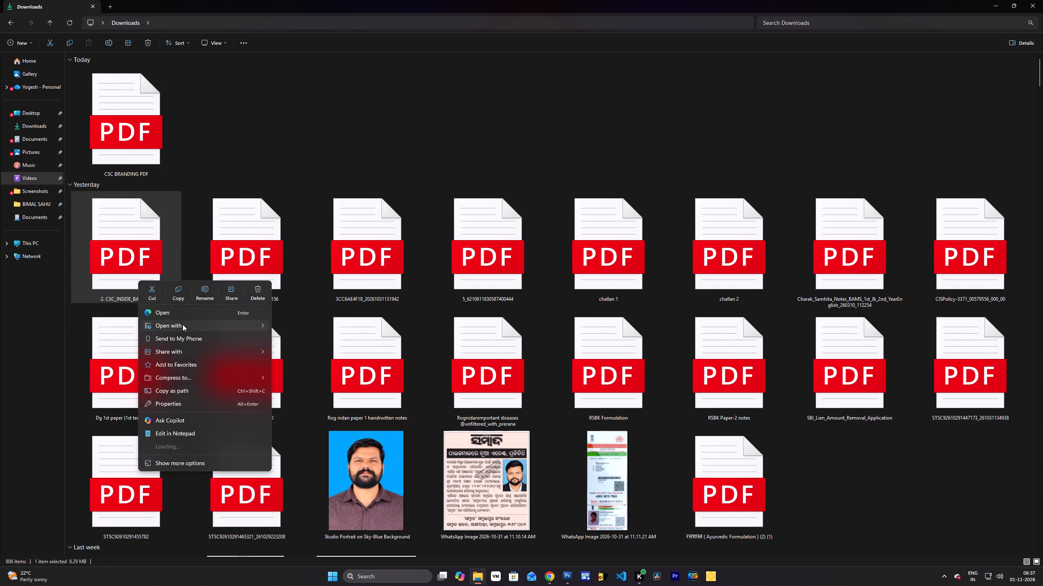
{"action": "left_click", "coordinate": [183, 324]}
{"action": "left_click", "coordinate": [295, 337]}
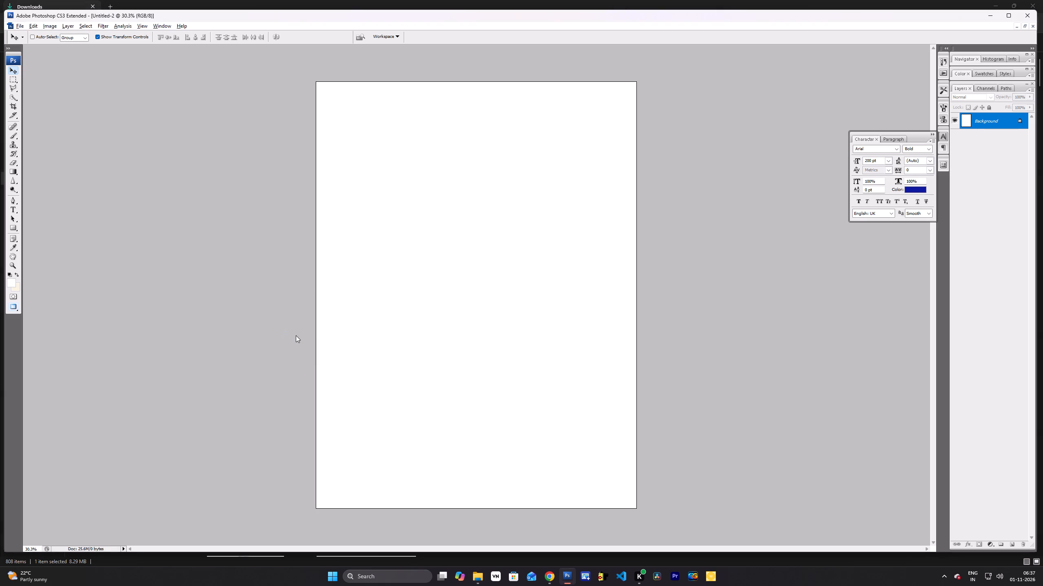
{"action": "scroll", "coordinate": [296, 335], "scroll_direction": "down", "scroll_amount": 2}
{"action": "scroll", "coordinate": [309, 322], "scroll_direction": "up", "scroll_amount": 2}
{"action": "scroll", "coordinate": [310, 321], "scroll_direction": "down", "scroll_amount": 2}
{"action": "scroll", "coordinate": [313, 321], "scroll_direction": "up", "scroll_amount": 2}
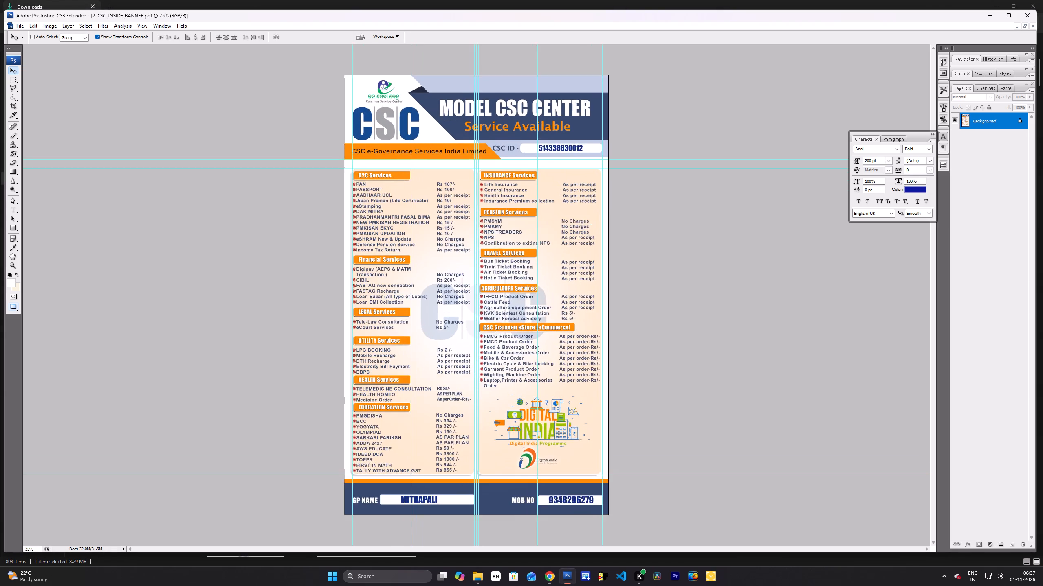
{"action": "scroll", "coordinate": [314, 319], "scroll_direction": "down", "scroll_amount": 2}
{"action": "scroll", "coordinate": [314, 321], "scroll_direction": "up", "scroll_amount": 2}
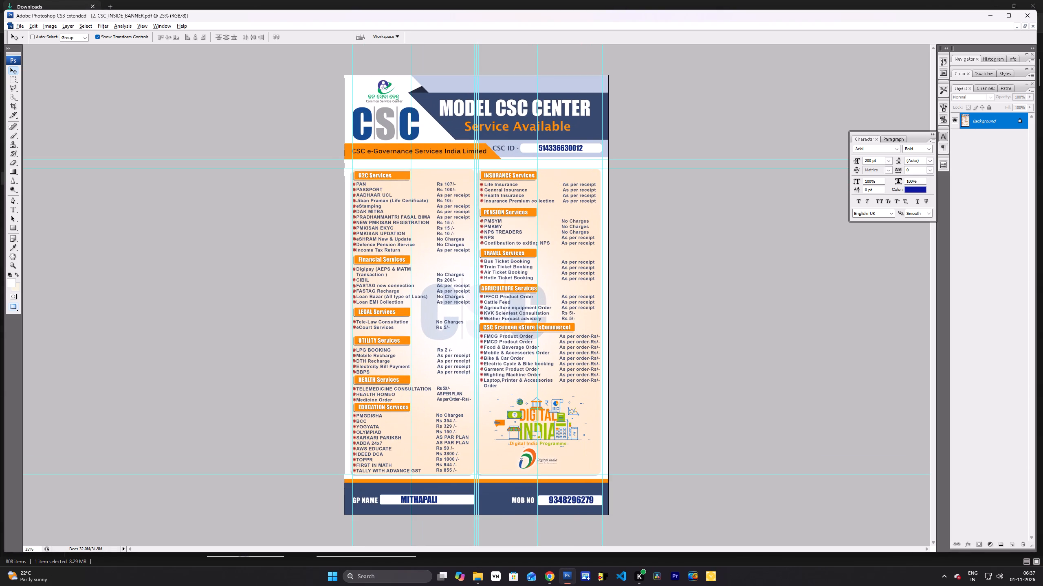
Restore the document windows to floating size and move the inside-banner window beside the blank document.
{"action": "left_click", "coordinate": [1025, 26]}
{"action": "left_click_drag", "start_coordinate": [206, 61], "coordinate": [607, 87]}
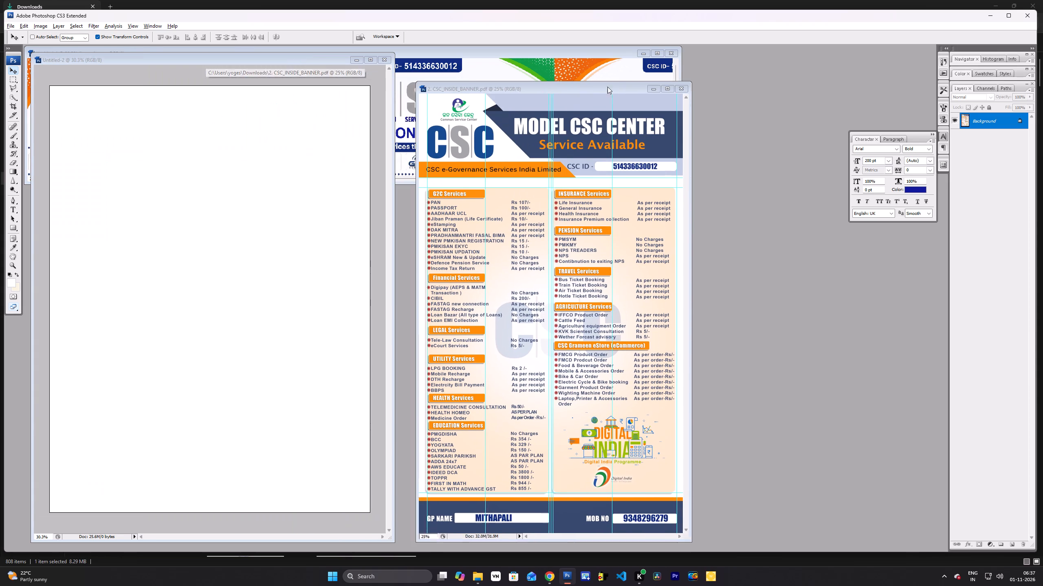
{"action": "left_click_drag", "start_coordinate": [607, 87], "coordinate": [608, 87]}
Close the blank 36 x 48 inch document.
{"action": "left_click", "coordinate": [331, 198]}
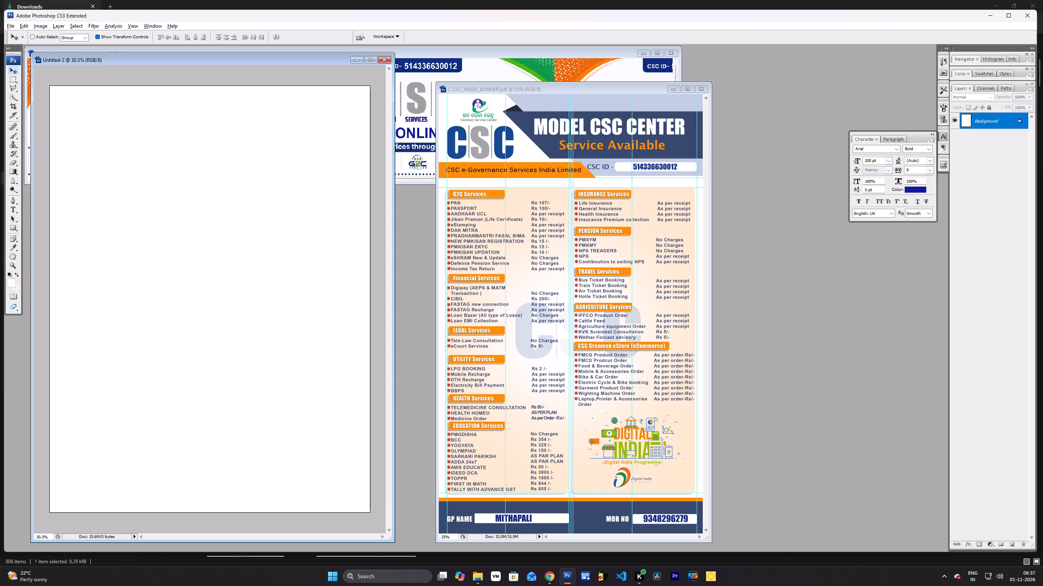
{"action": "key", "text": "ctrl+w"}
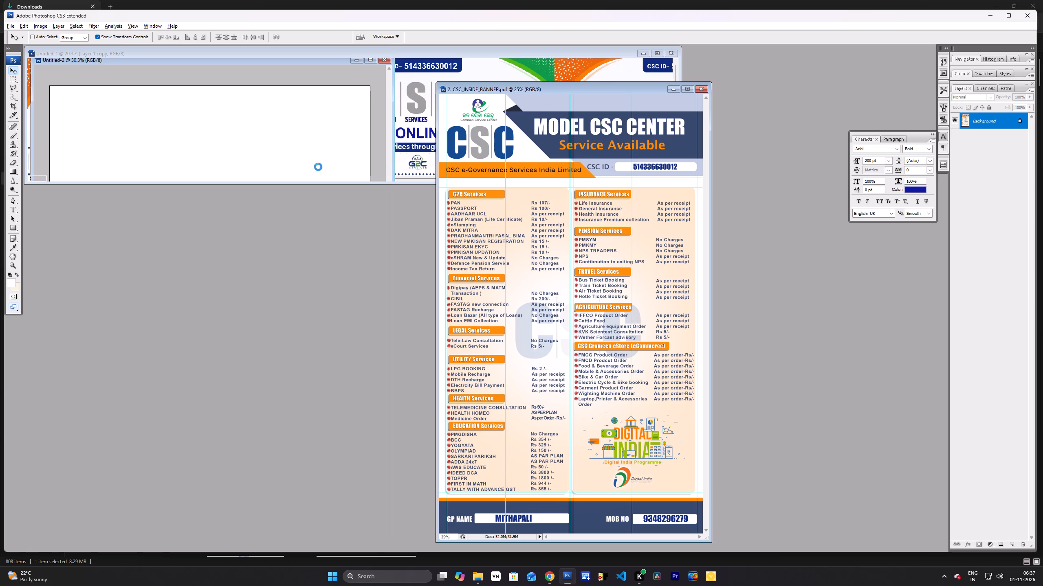
Create a new blank document 36 inches wide and 60 inches high at 72 pixels/inch.
{"action": "key", "text": "ctrl+n"}
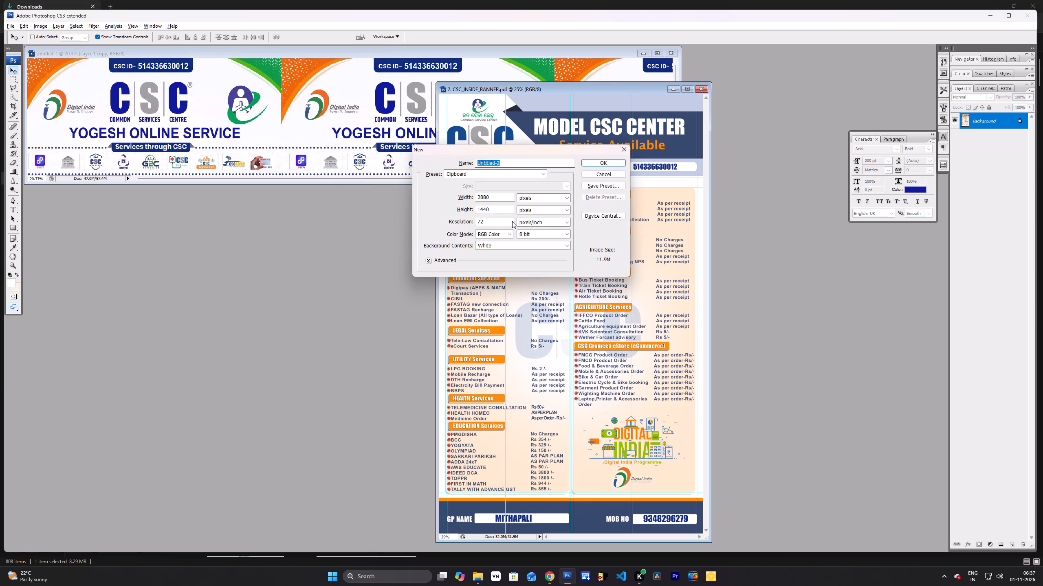
{"action": "left_click", "coordinate": [521, 199]}
{"action": "left_click", "coordinate": [529, 215]}
{"action": "left_click_drag", "start_coordinate": [491, 197], "coordinate": [437, 197]}
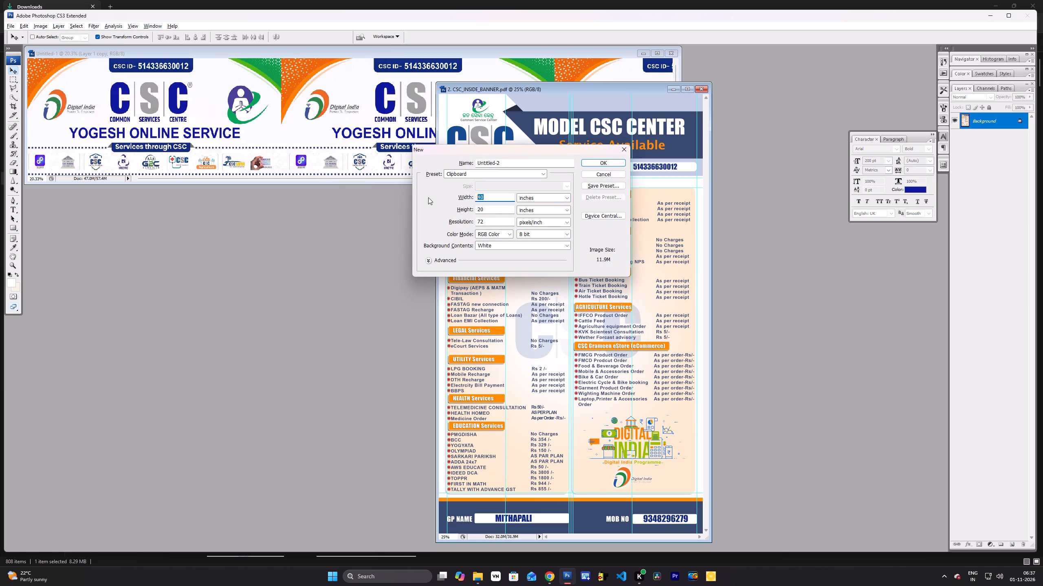
{"action": "type", "text": "36"}
{"action": "key", "text": "Tab"}
{"action": "key", "text": "Tab"}
{"action": "type", "text": "60"}
{"action": "key", "text": "Tab"}
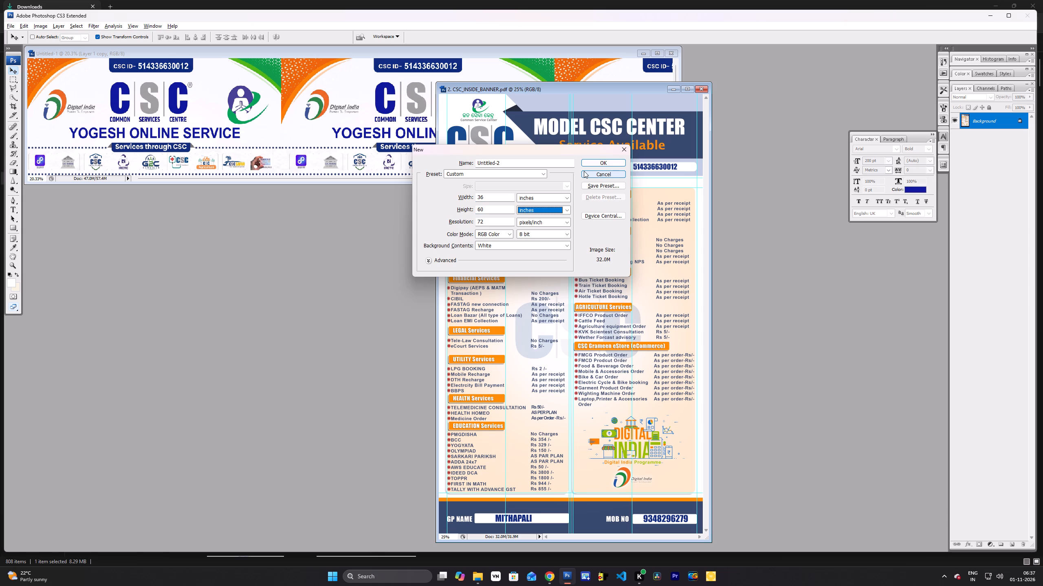
{"action": "key", "text": "Tab"}
{"action": "key", "text": "Return"}
Copy the inside-banner artwork into the new 36 x 60 inch document and align it to fill the canvas.
{"action": "scroll", "coordinate": [312, 205], "scroll_direction": "down", "scroll_amount": 2}
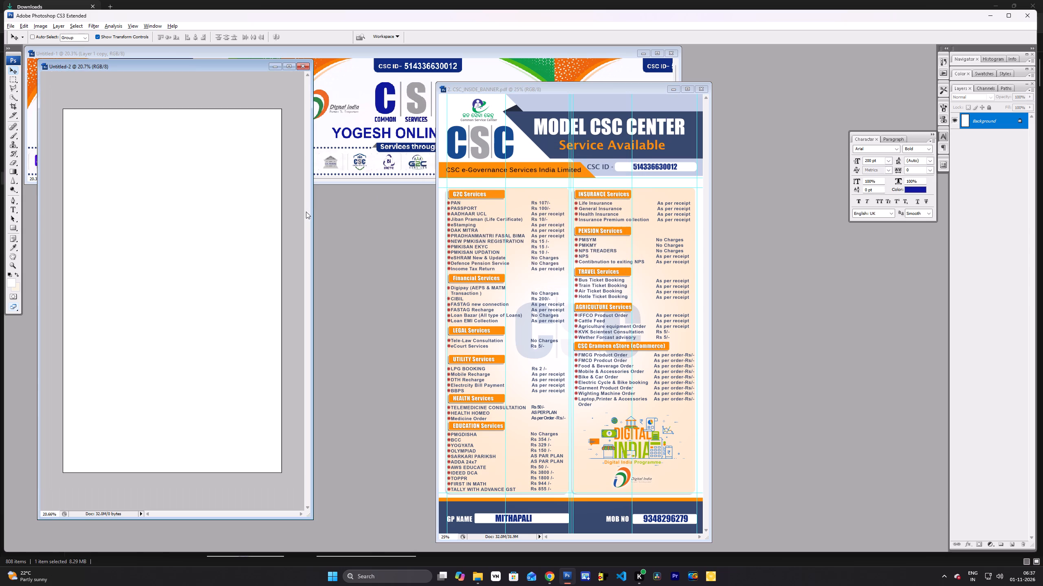
{"action": "scroll", "coordinate": [306, 212], "scroll_direction": "down", "scroll_amount": 3}
{"action": "left_click_drag", "start_coordinate": [581, 302], "coordinate": [202, 302]}
{"action": "left_click_drag", "start_coordinate": [210, 312], "coordinate": [209, 311]}
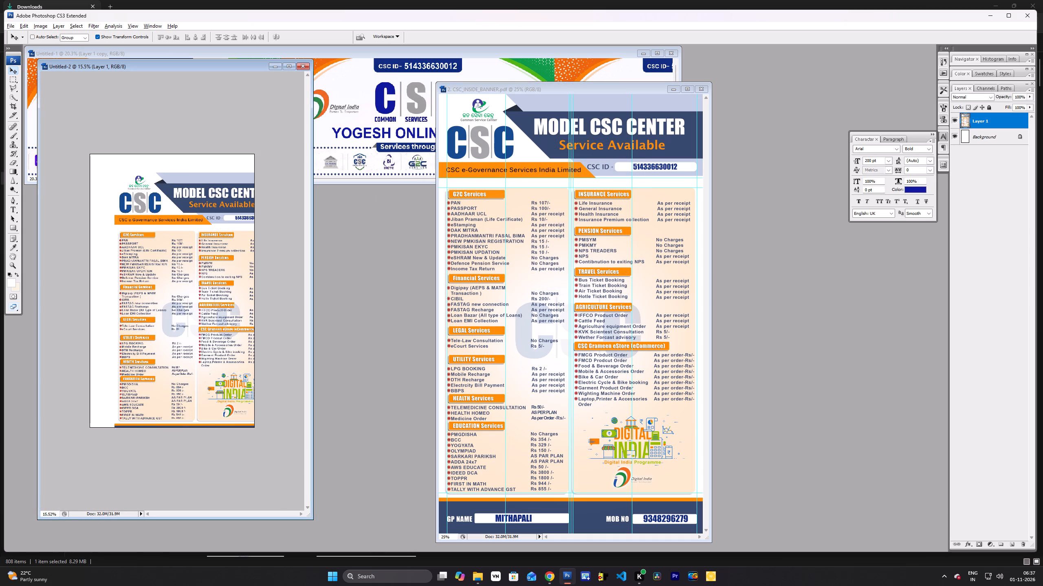
{"action": "left_click_drag", "start_coordinate": [209, 311], "coordinate": [181, 294]}
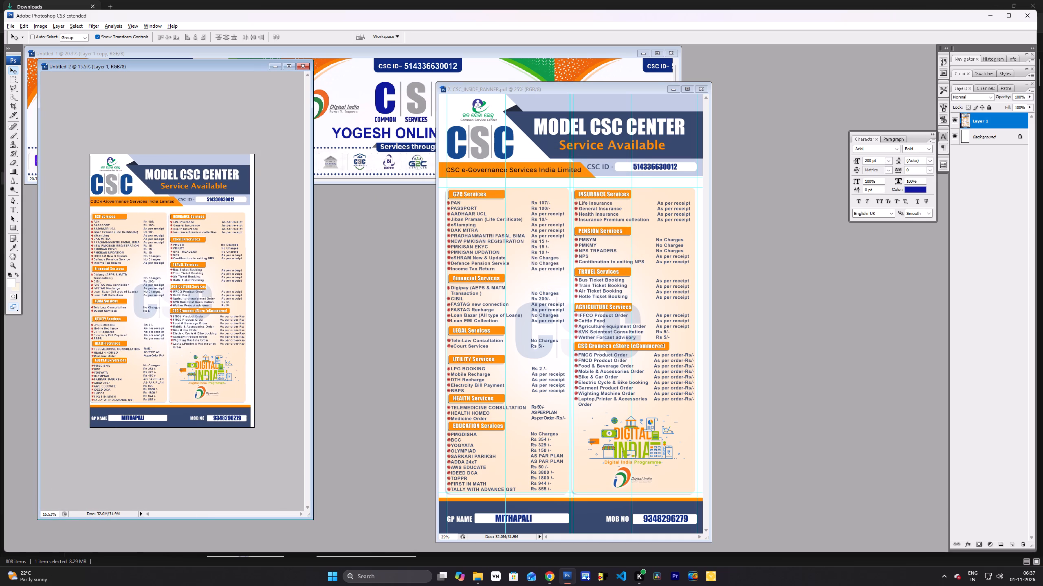
{"action": "left_click_drag", "start_coordinate": [181, 294], "coordinate": [188, 294]}
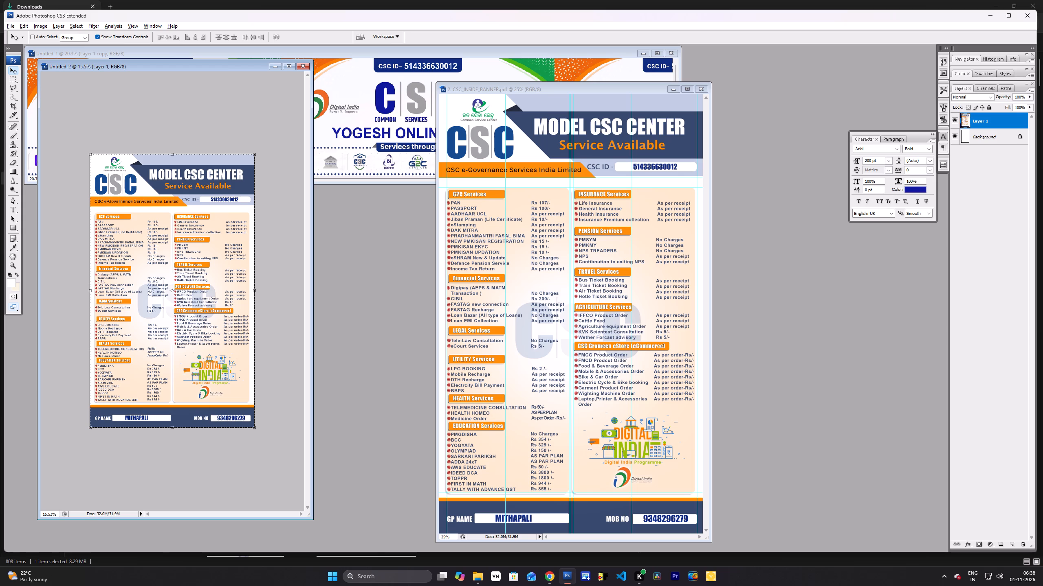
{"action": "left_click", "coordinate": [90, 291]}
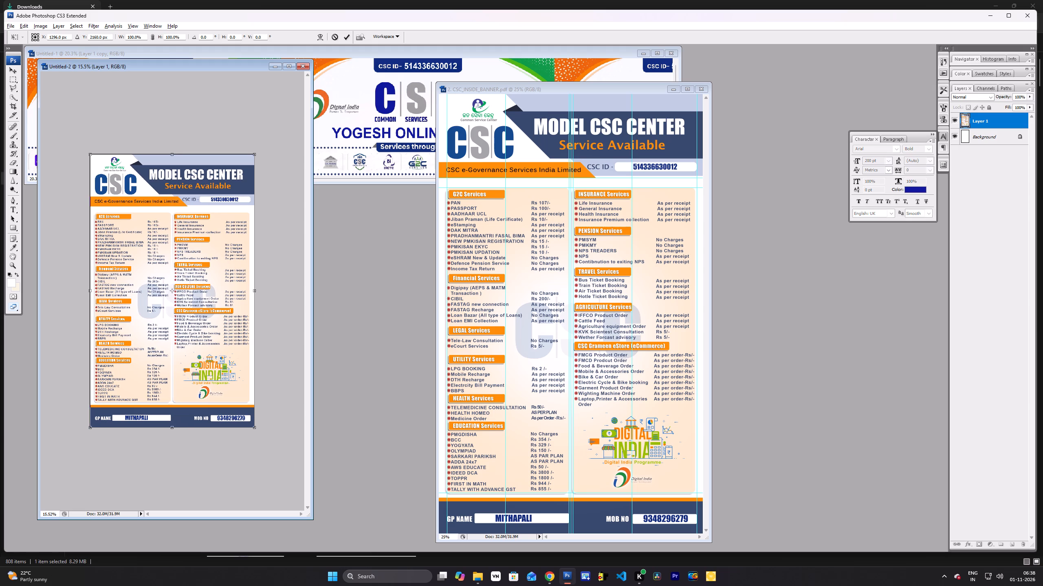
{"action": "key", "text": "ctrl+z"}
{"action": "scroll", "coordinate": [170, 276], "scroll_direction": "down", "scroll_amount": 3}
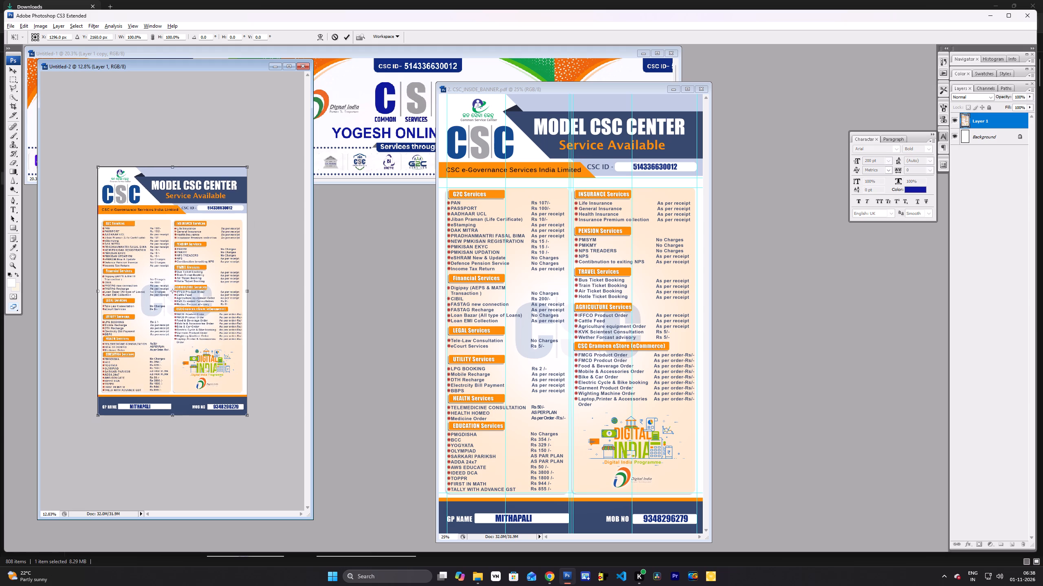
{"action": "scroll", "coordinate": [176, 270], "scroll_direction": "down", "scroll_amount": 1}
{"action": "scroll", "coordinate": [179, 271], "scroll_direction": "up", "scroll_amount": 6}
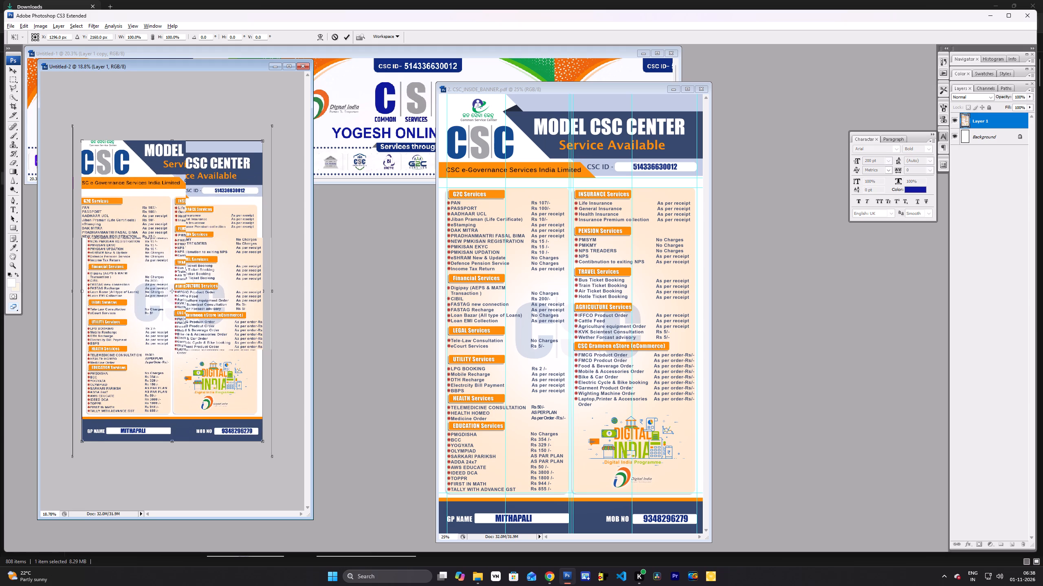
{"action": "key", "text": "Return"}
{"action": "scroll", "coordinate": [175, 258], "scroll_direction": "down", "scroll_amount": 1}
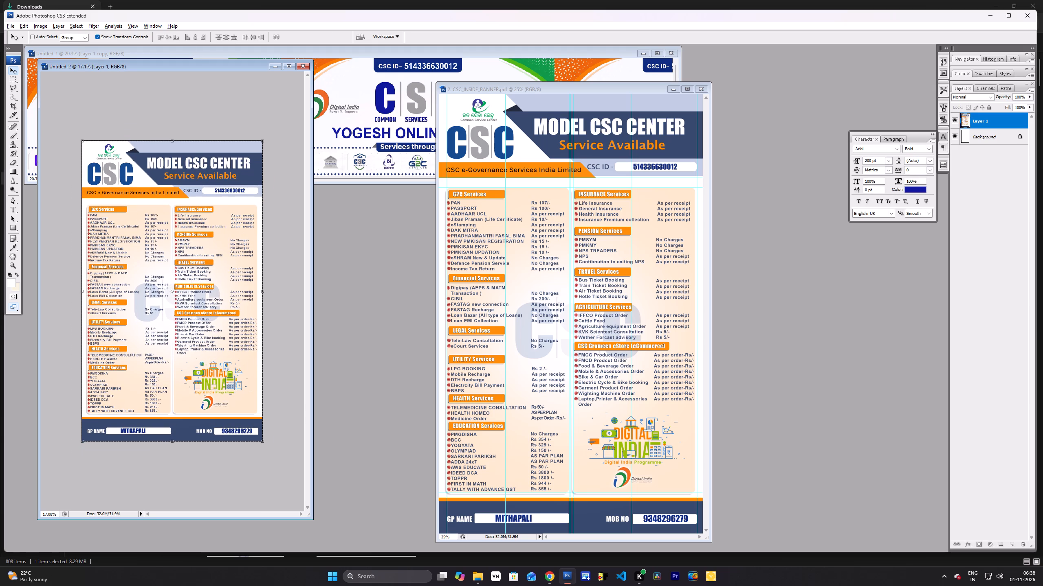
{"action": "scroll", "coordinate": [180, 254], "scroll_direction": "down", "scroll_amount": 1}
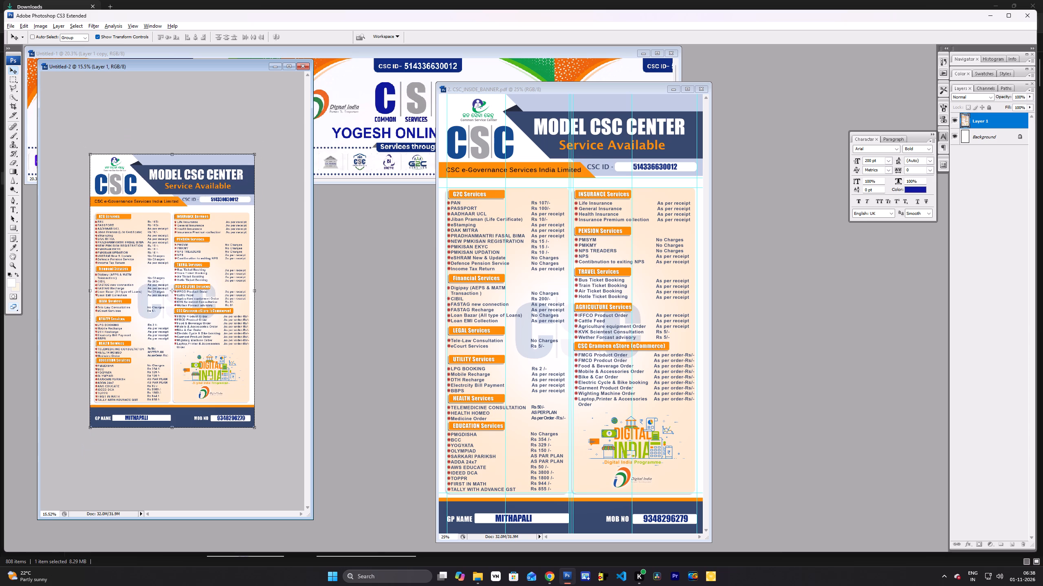
Check the new document's image size in inches, leaving the dialog without applying changes.
{"action": "scroll", "coordinate": [180, 254], "scroll_direction": "up", "scroll_amount": 1}
{"action": "left_click", "coordinate": [36, 26]}
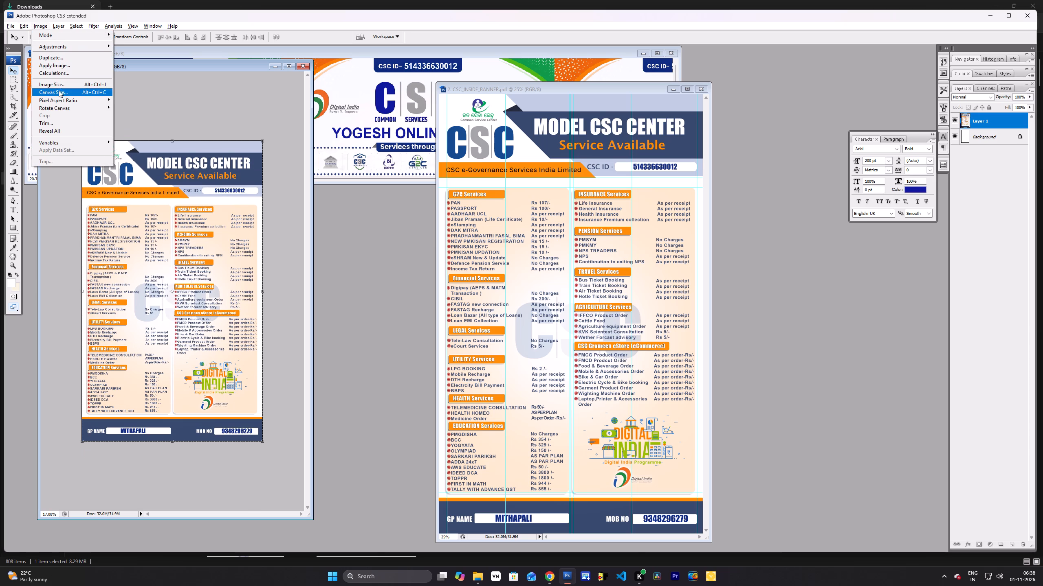
{"action": "left_click", "coordinate": [63, 85]}
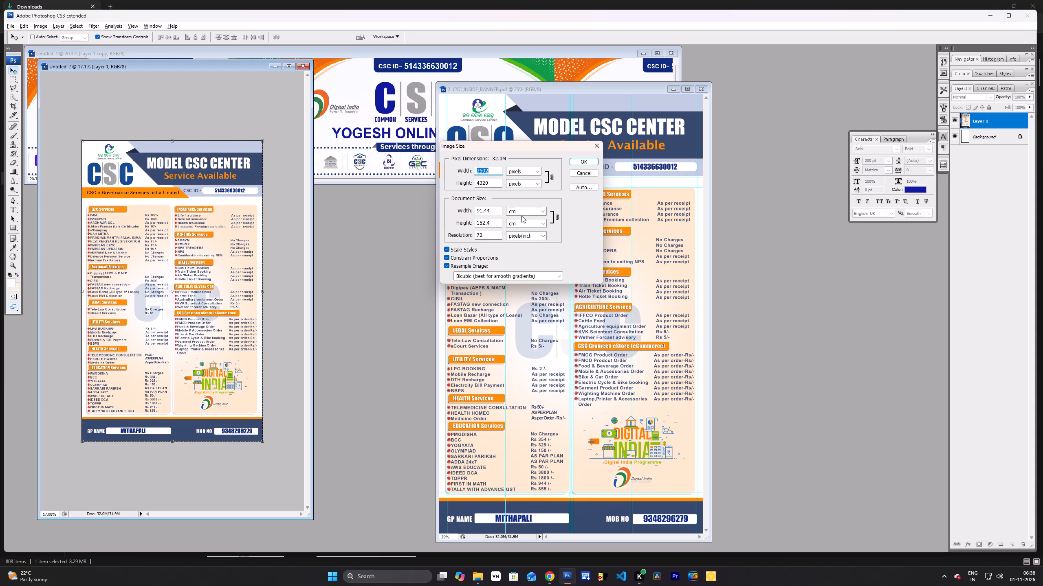
{"action": "left_click", "coordinate": [521, 213]}
{"action": "left_click", "coordinate": [524, 227]}
{"action": "left_click", "coordinate": [585, 174]}
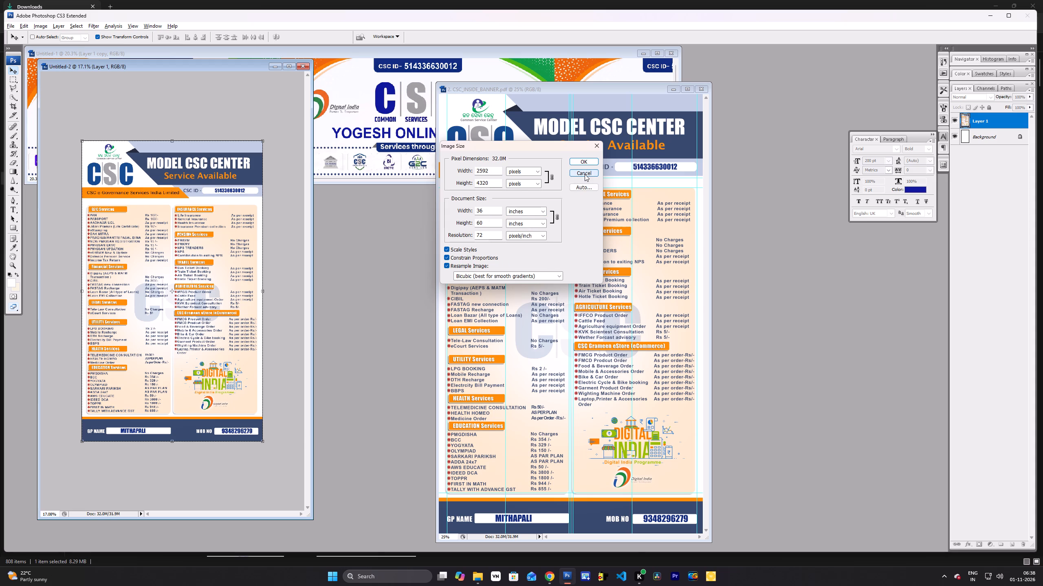
Save the 36 x 60 inch banner as a JPEG in the Documents library, named 3X5 fit banner YOGESH CSC INSIDE BANNER.
{"action": "key", "text": "ctrl+shift+s"}
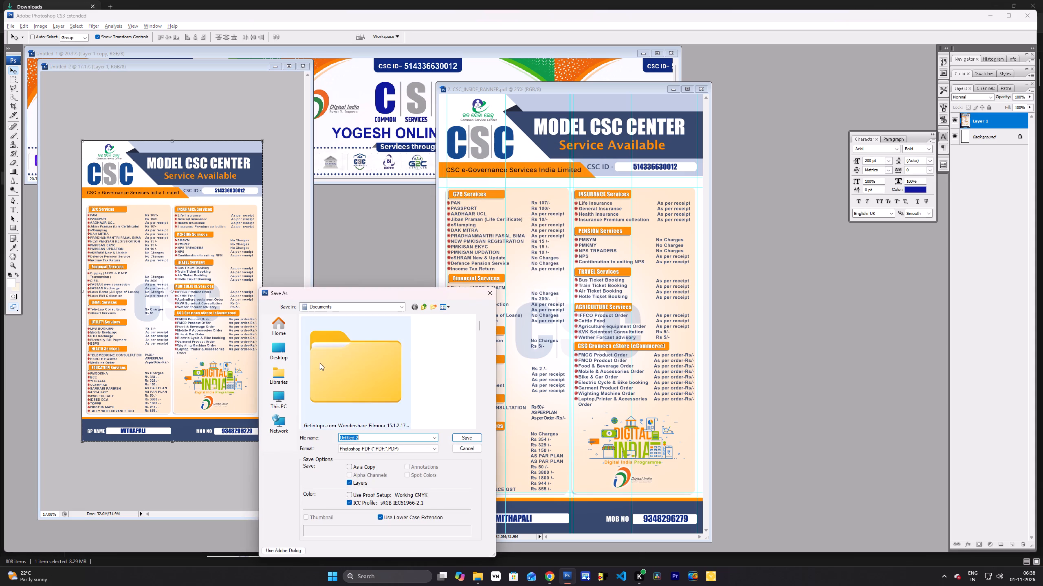
{"action": "left_click", "coordinate": [280, 374]}
{"action": "double_click", "coordinate": [346, 325]}
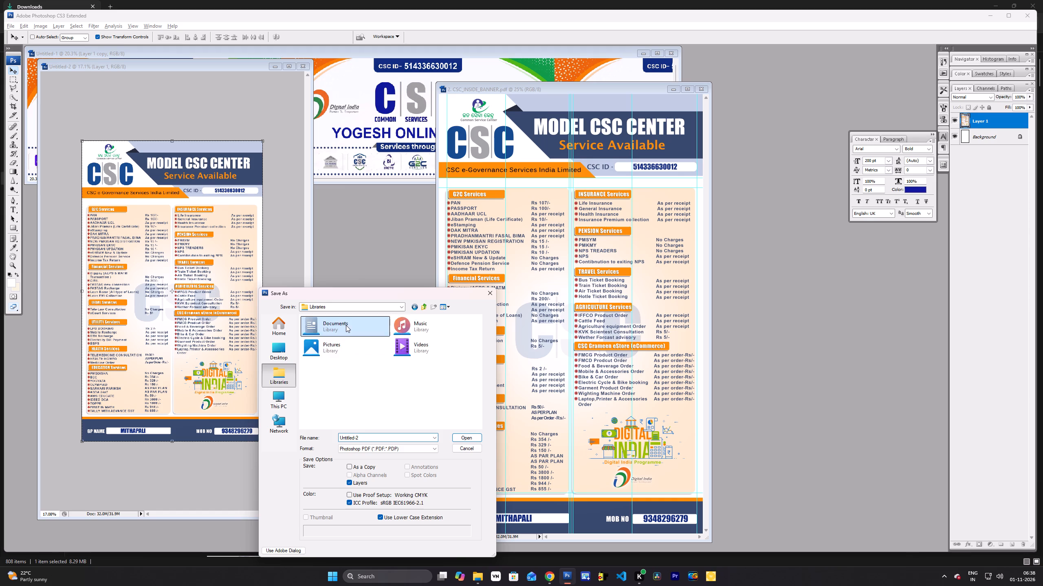
{"action": "left_click", "coordinate": [383, 446]}
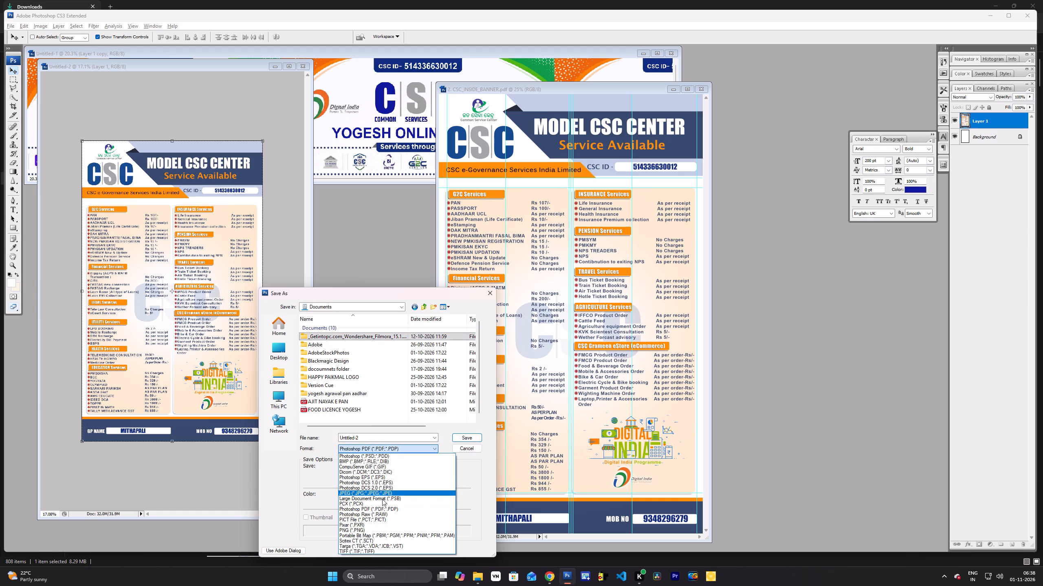
{"action": "left_click", "coordinate": [382, 494]}
{"action": "left_click", "coordinate": [371, 438]}
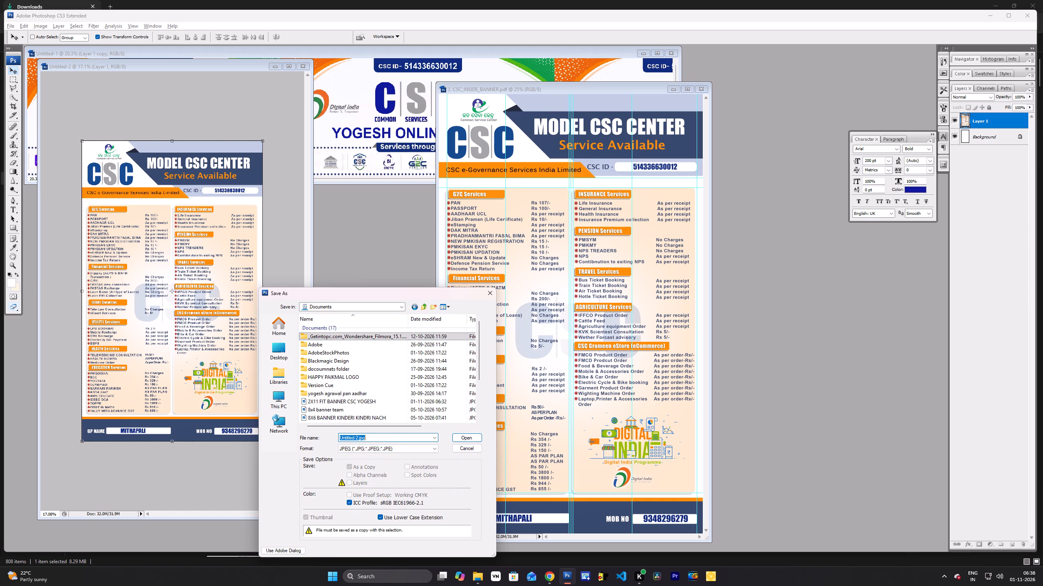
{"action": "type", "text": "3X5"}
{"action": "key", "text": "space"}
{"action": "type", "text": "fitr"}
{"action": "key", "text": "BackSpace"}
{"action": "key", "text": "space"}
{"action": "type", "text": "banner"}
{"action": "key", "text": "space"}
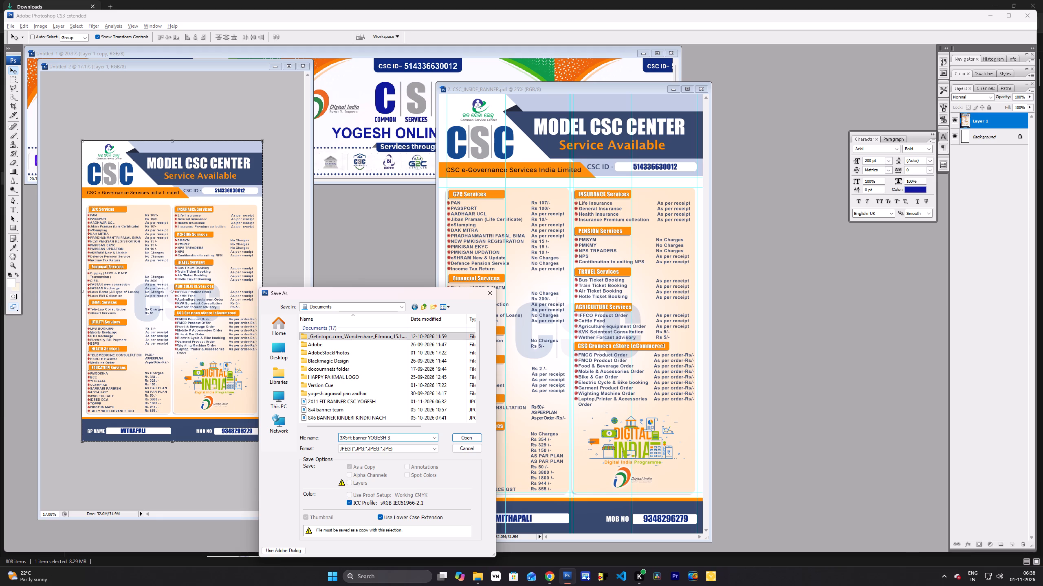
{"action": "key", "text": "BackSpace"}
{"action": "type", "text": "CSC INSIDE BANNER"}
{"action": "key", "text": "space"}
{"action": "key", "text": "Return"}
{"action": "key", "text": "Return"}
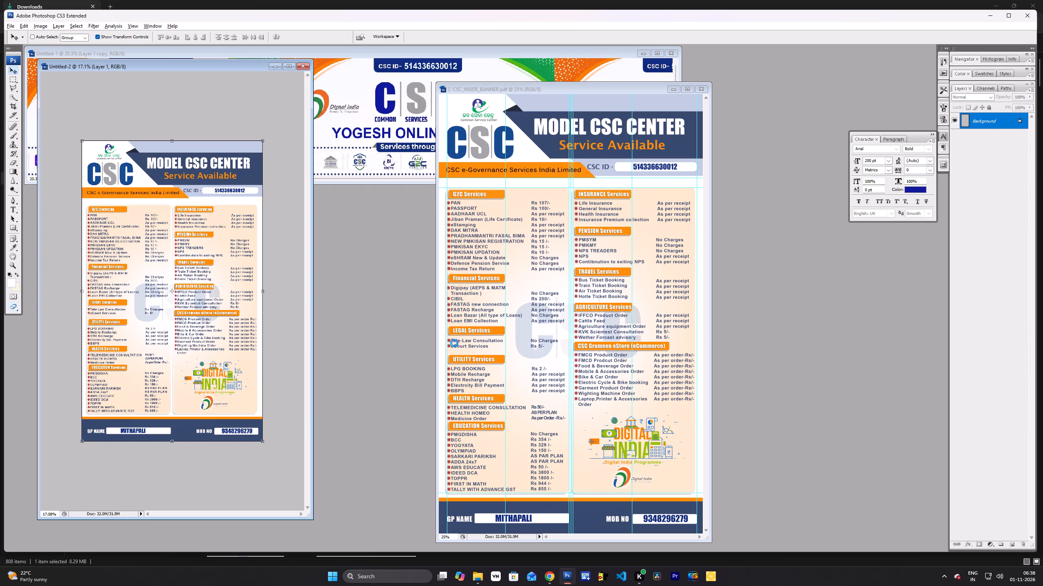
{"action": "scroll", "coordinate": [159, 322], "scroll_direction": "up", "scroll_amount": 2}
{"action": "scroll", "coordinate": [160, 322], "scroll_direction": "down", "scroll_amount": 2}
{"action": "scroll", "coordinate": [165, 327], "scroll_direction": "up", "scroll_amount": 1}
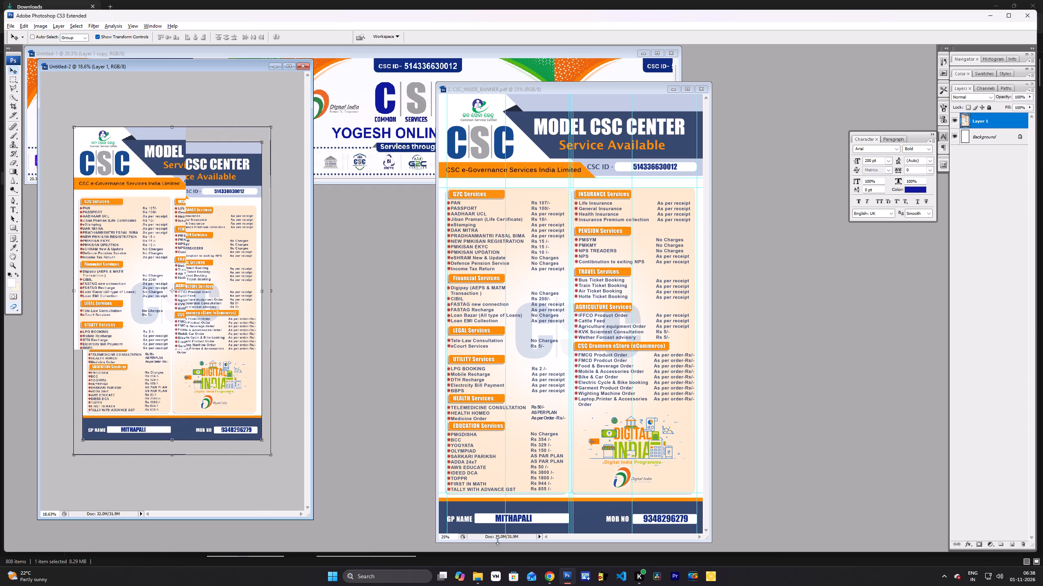